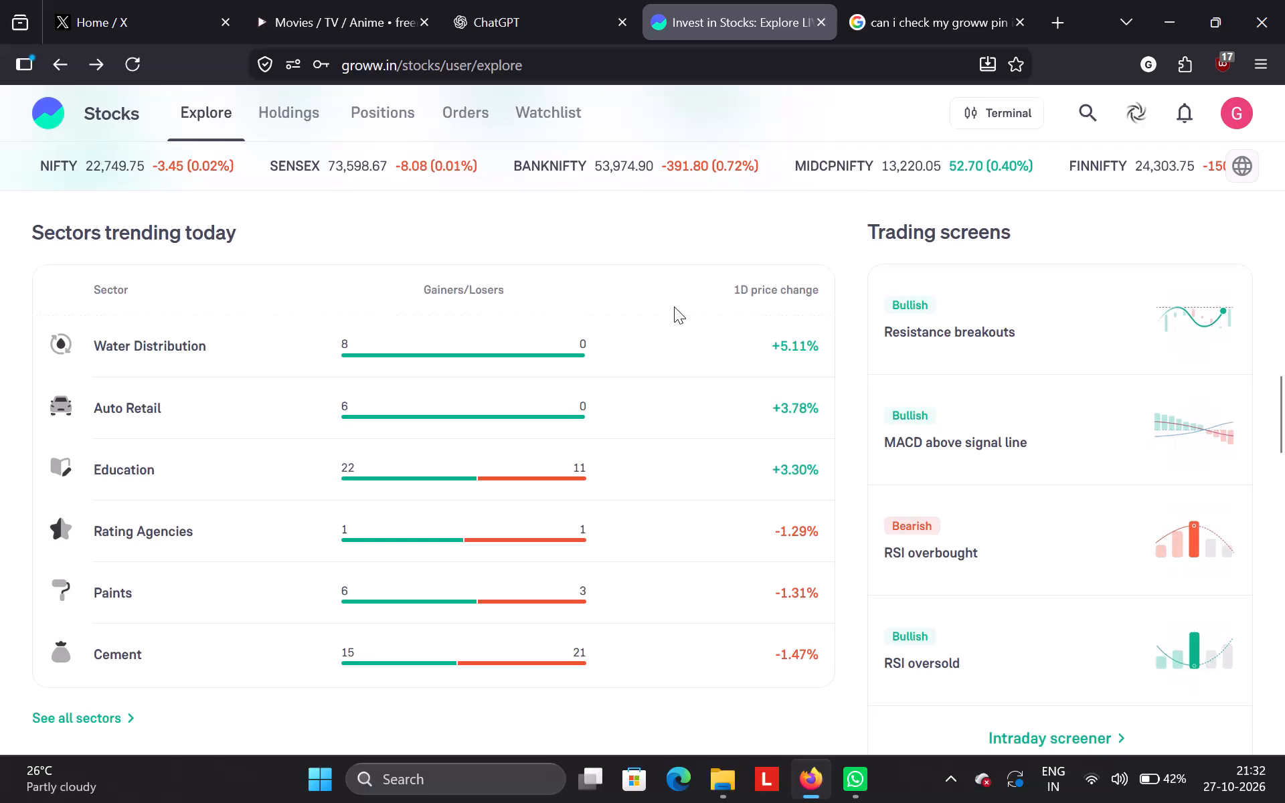
View the NIFTY 50 index page with its one-day chart, and return to the Explore page.
scroll(674, 306, up, 3)
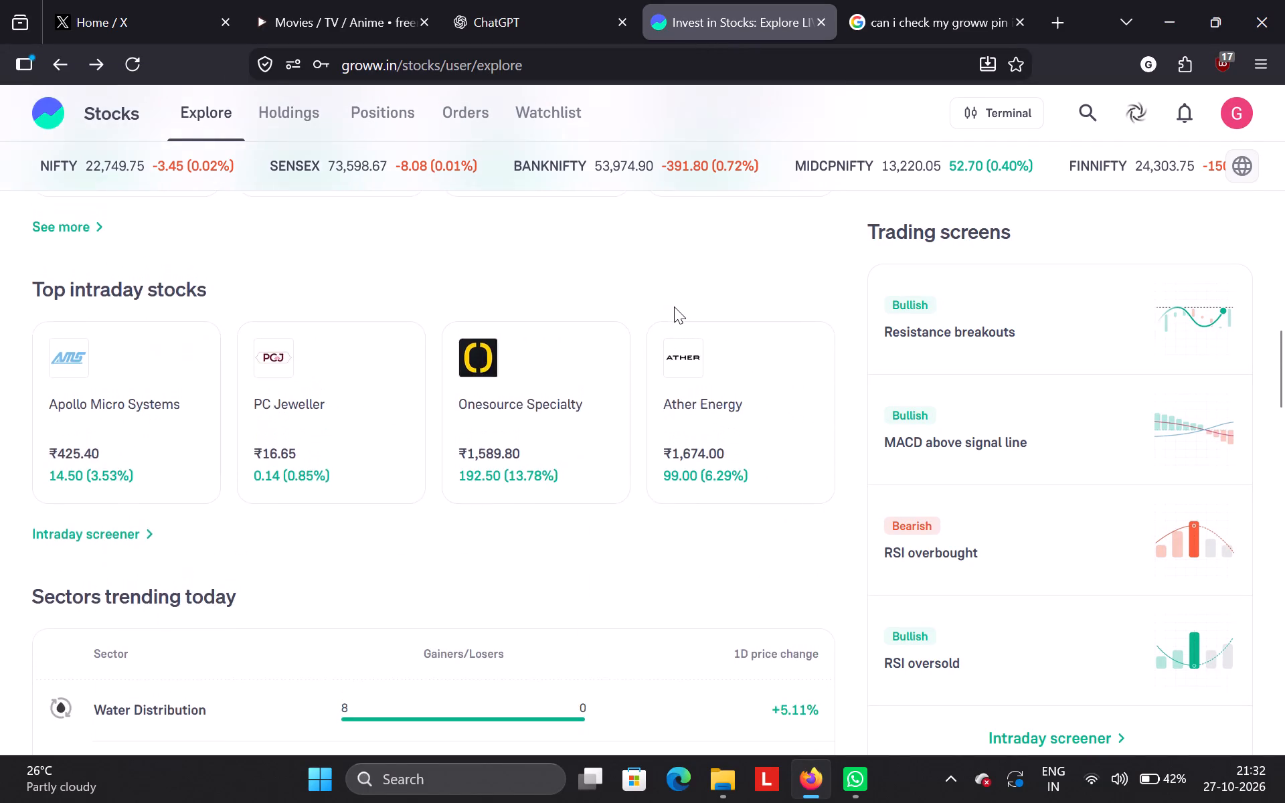
scroll(674, 306, up, 2)
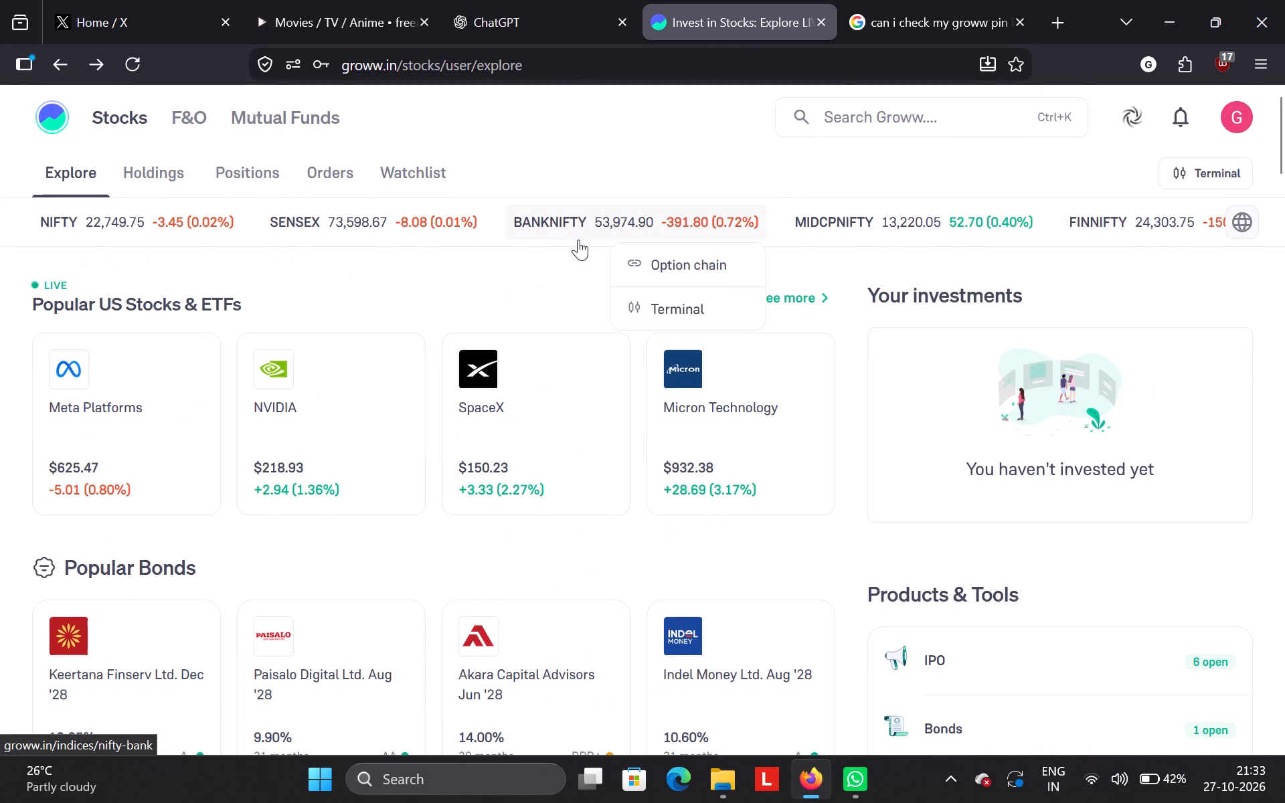
click(64, 229)
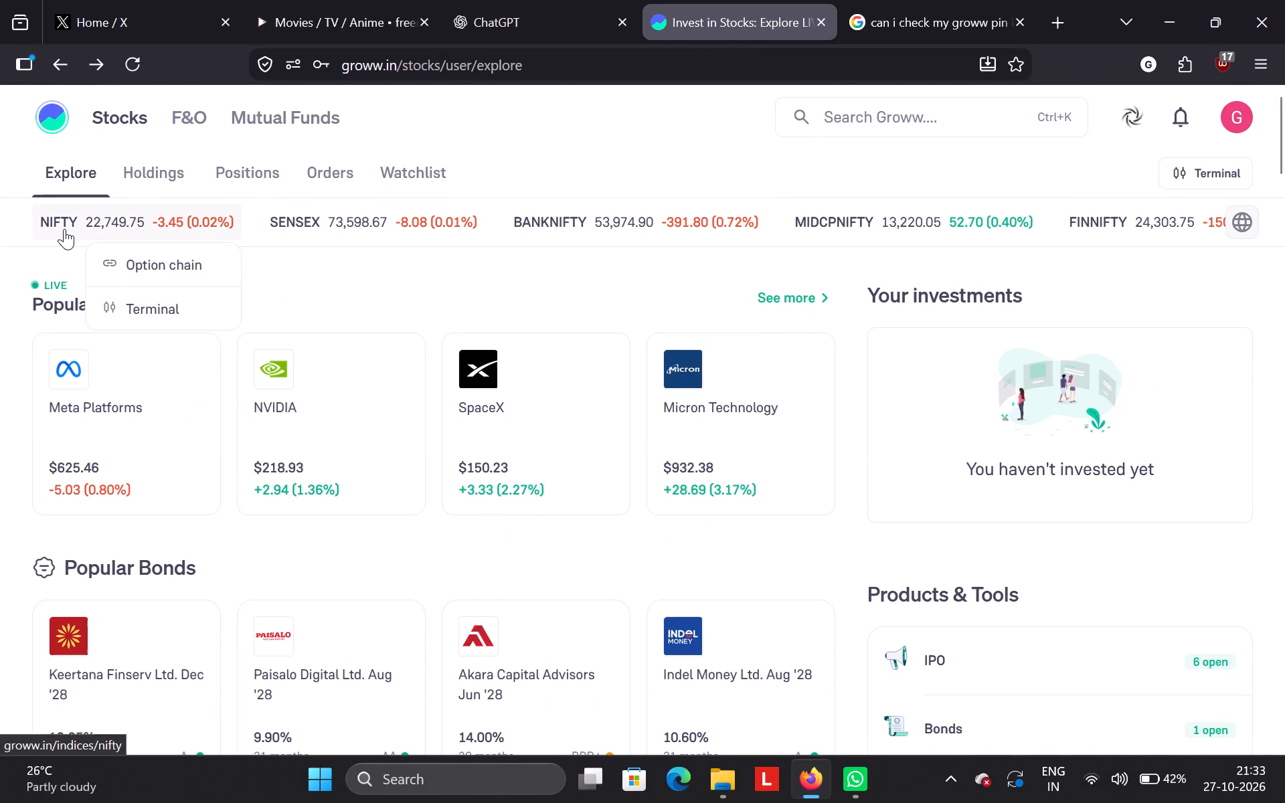
scroll(507, 350, down, 1)
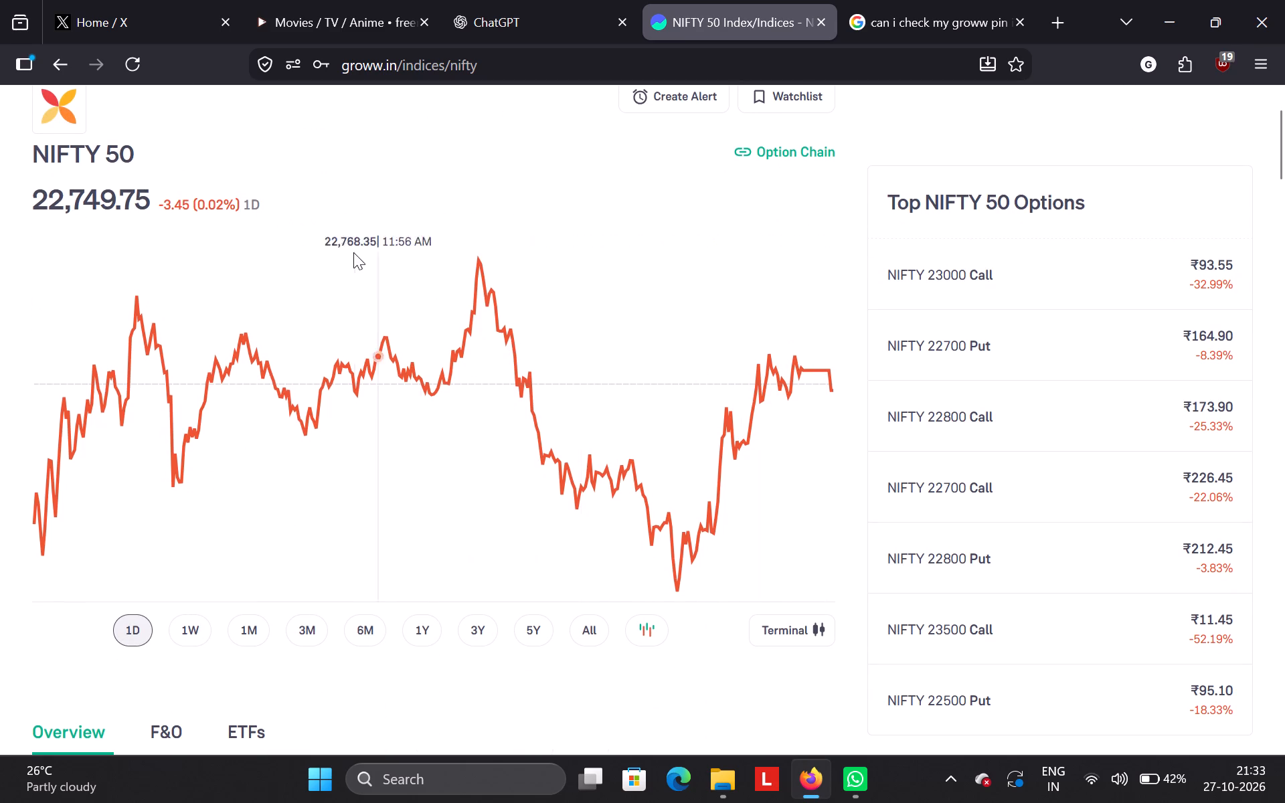
scroll(357, 364, down, 1)
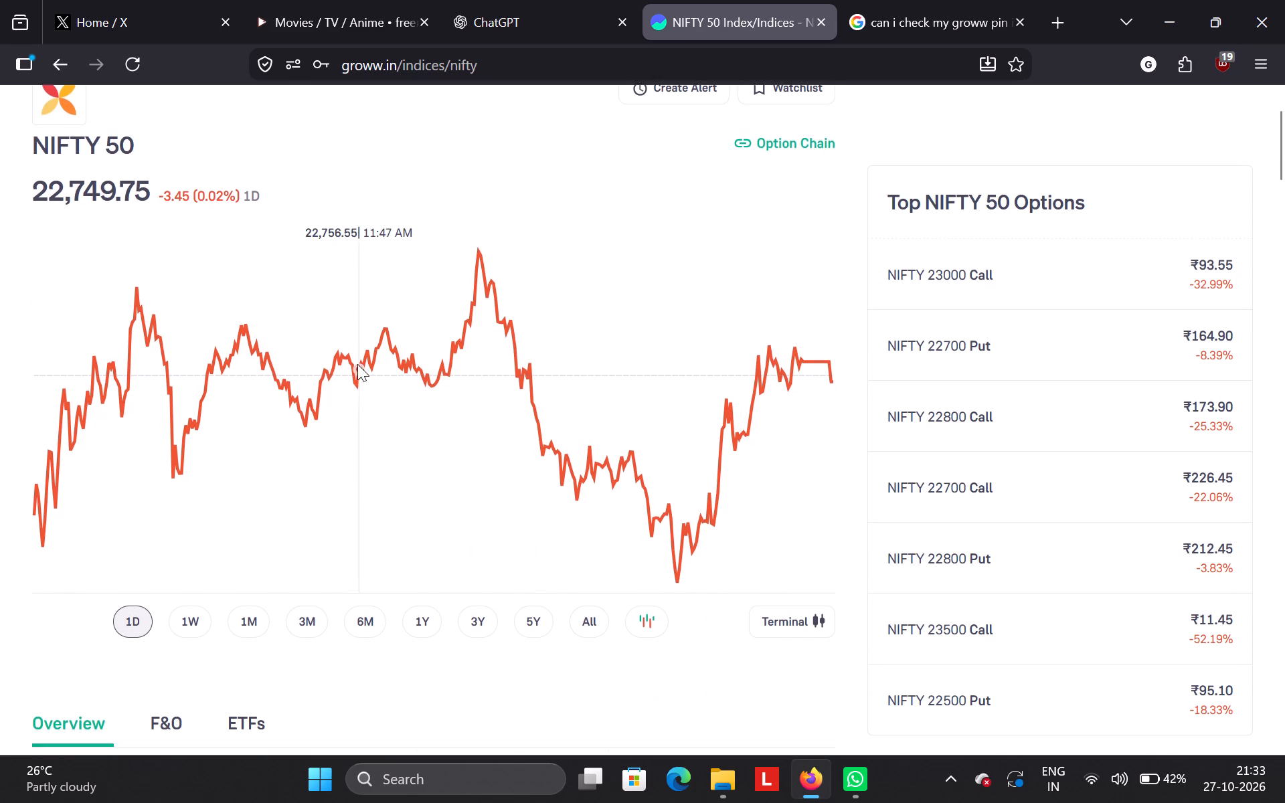
scroll(357, 364, down, 1)
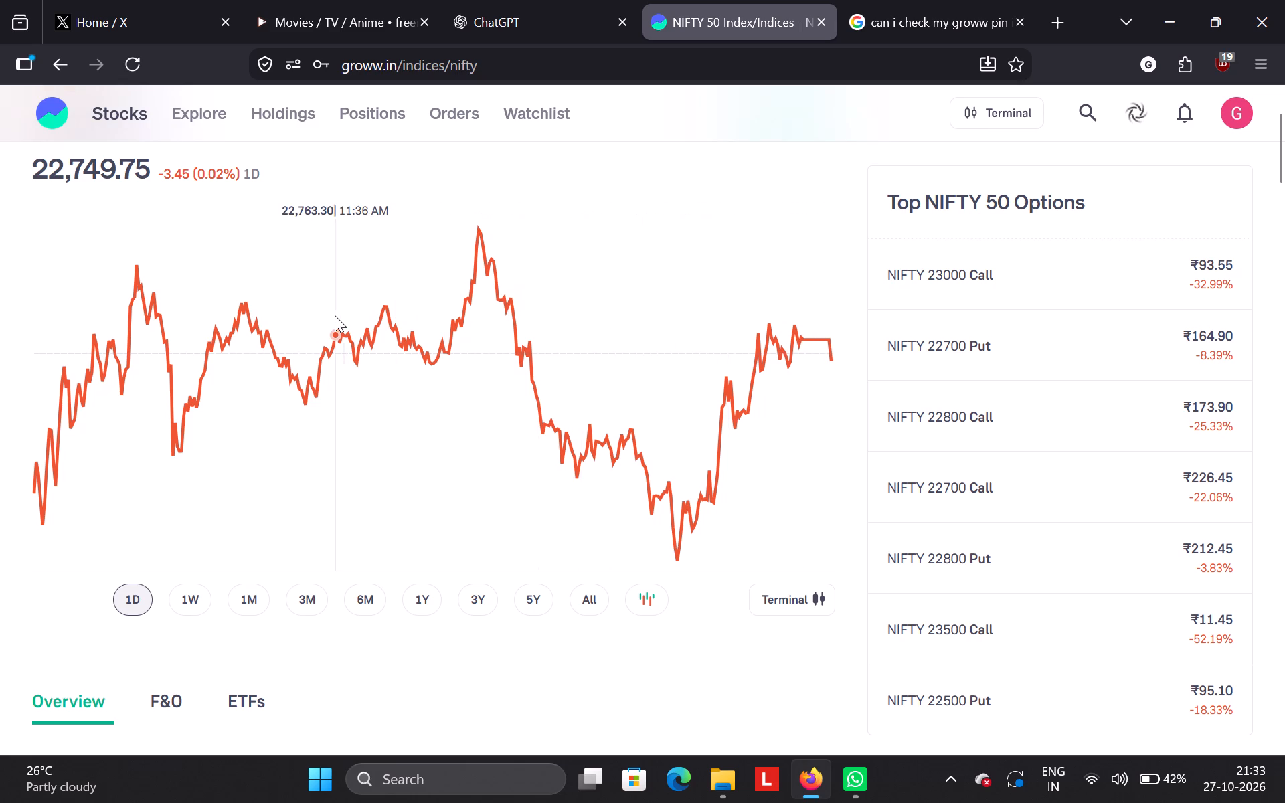
click(48, 64)
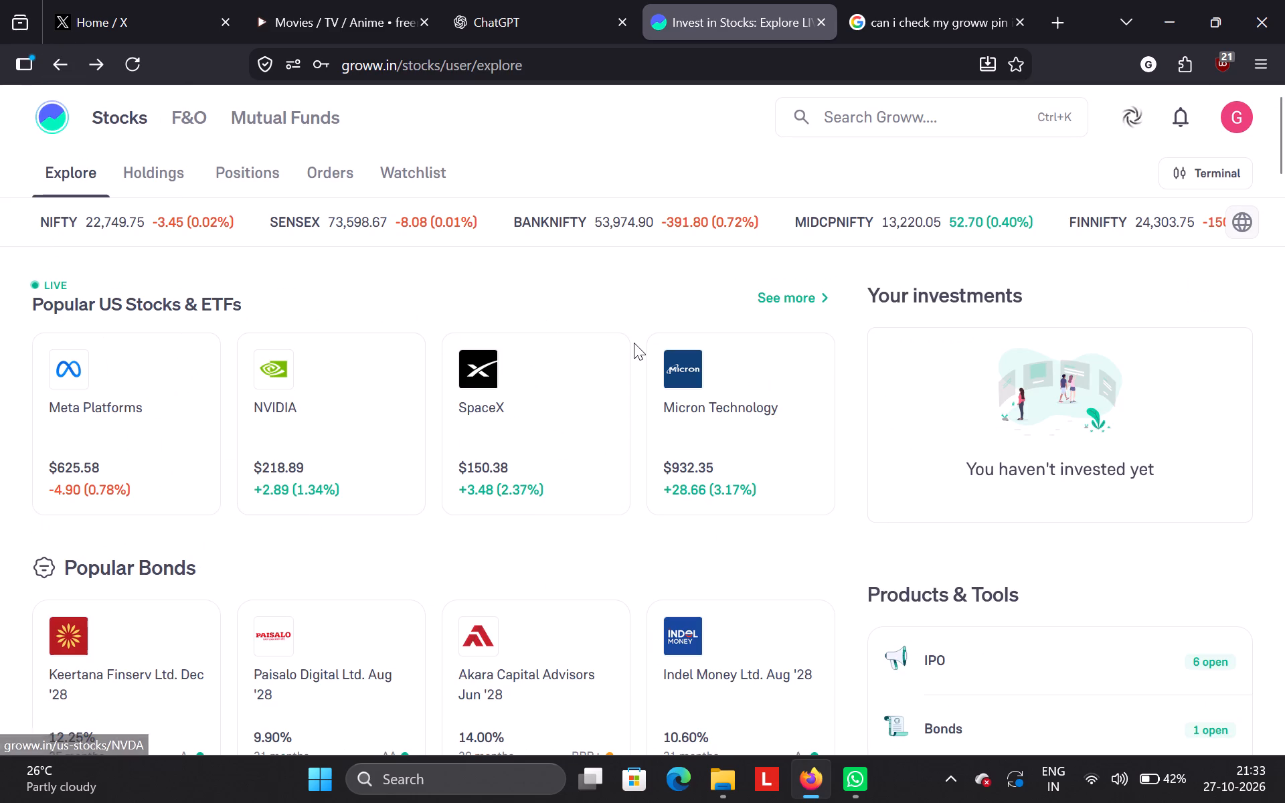
Reopen the NIFTY 50 index page to examine its Performance and Support and Resistance sections, and return to Explore.
scroll(506, 433, down, 2)
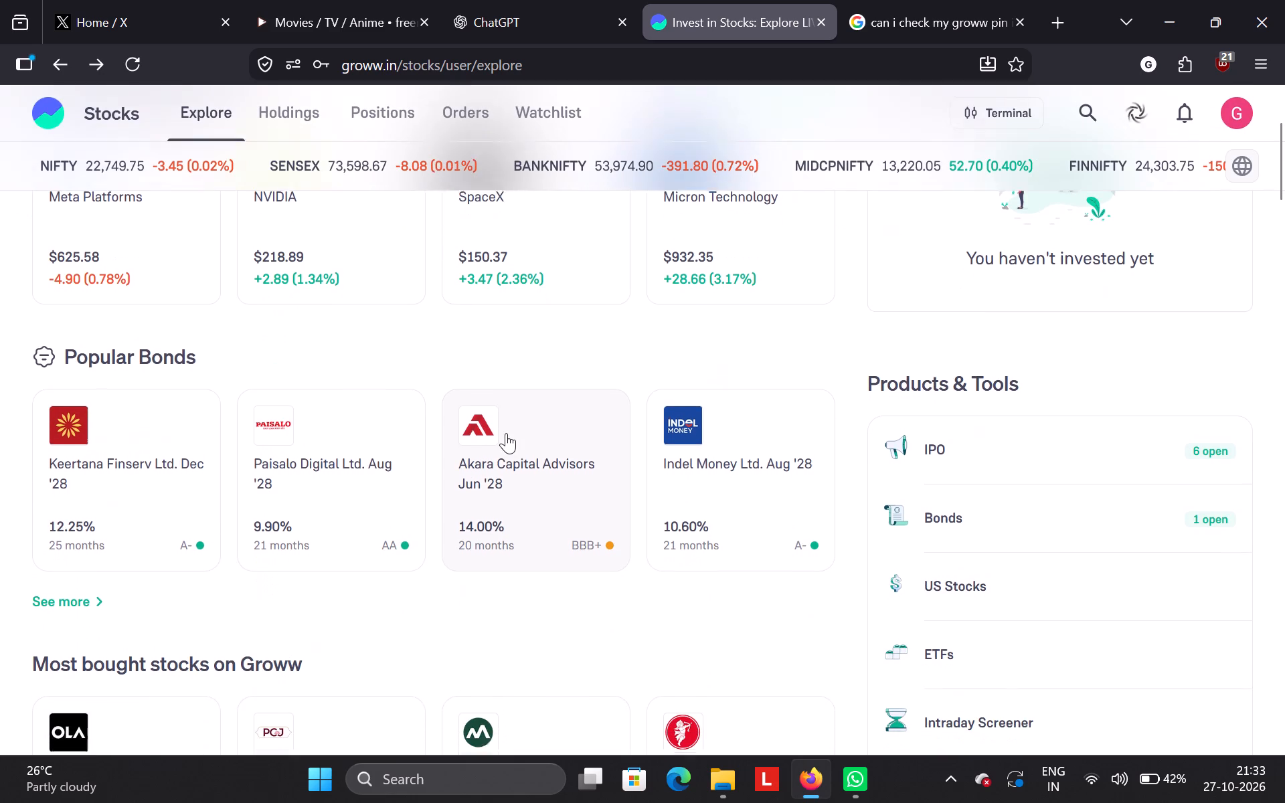
scroll(506, 433, down, 1)
scroll(506, 433, up, 8)
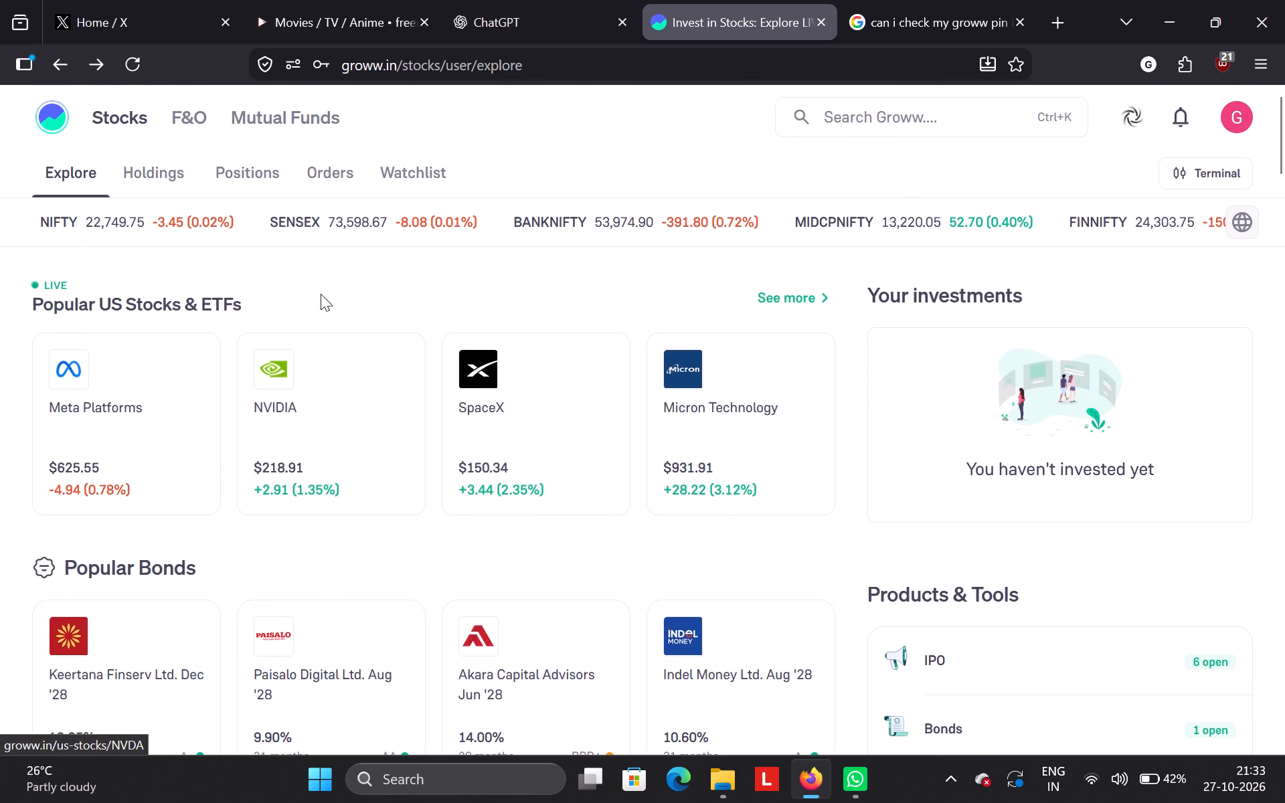
click(178, 226)
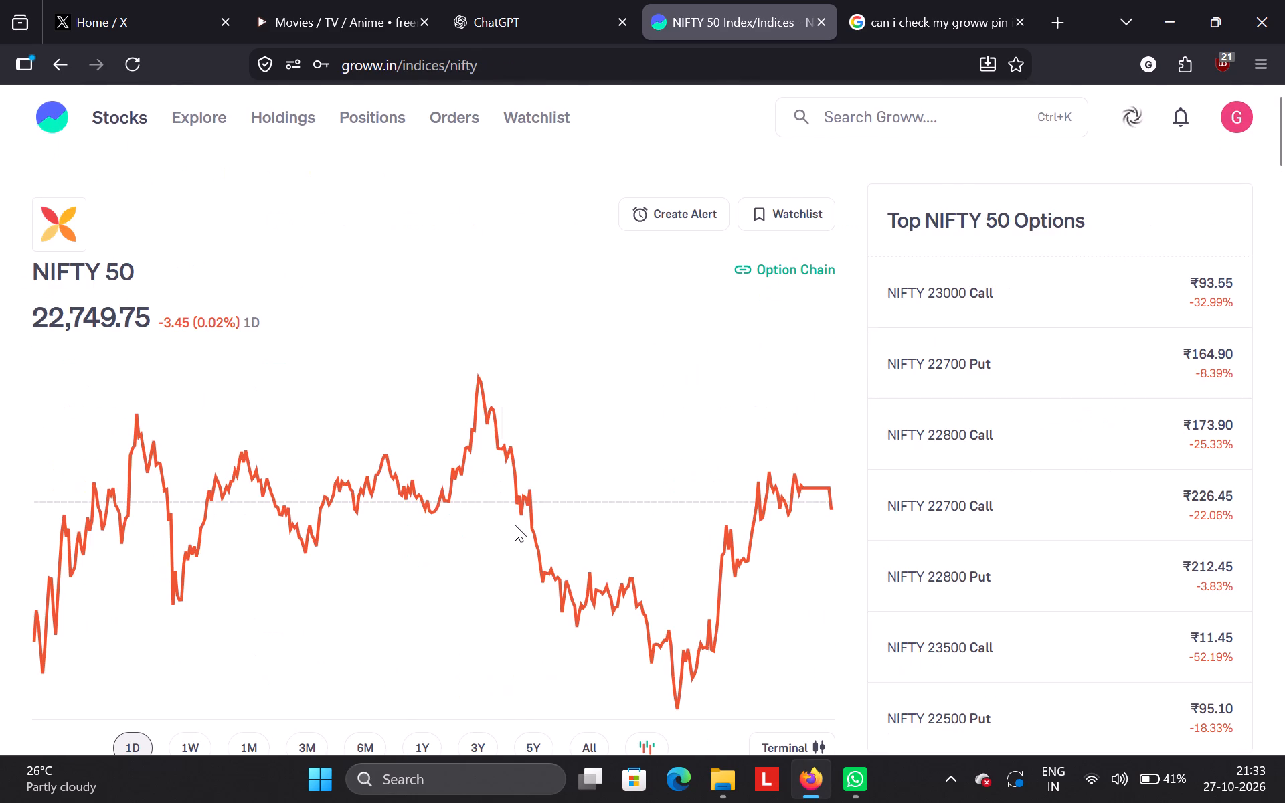
scroll(515, 525, down, 8)
scroll(515, 525, up, 10)
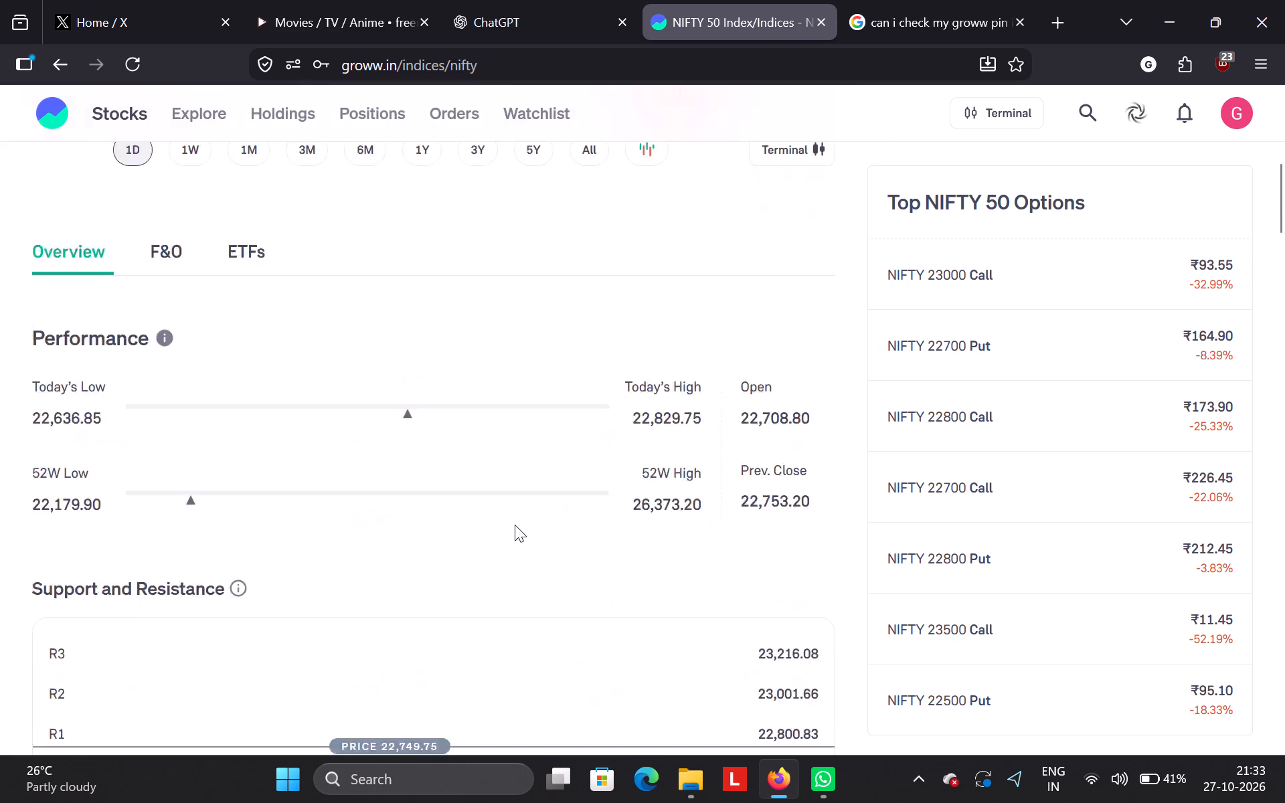
scroll(515, 525, down, 1)
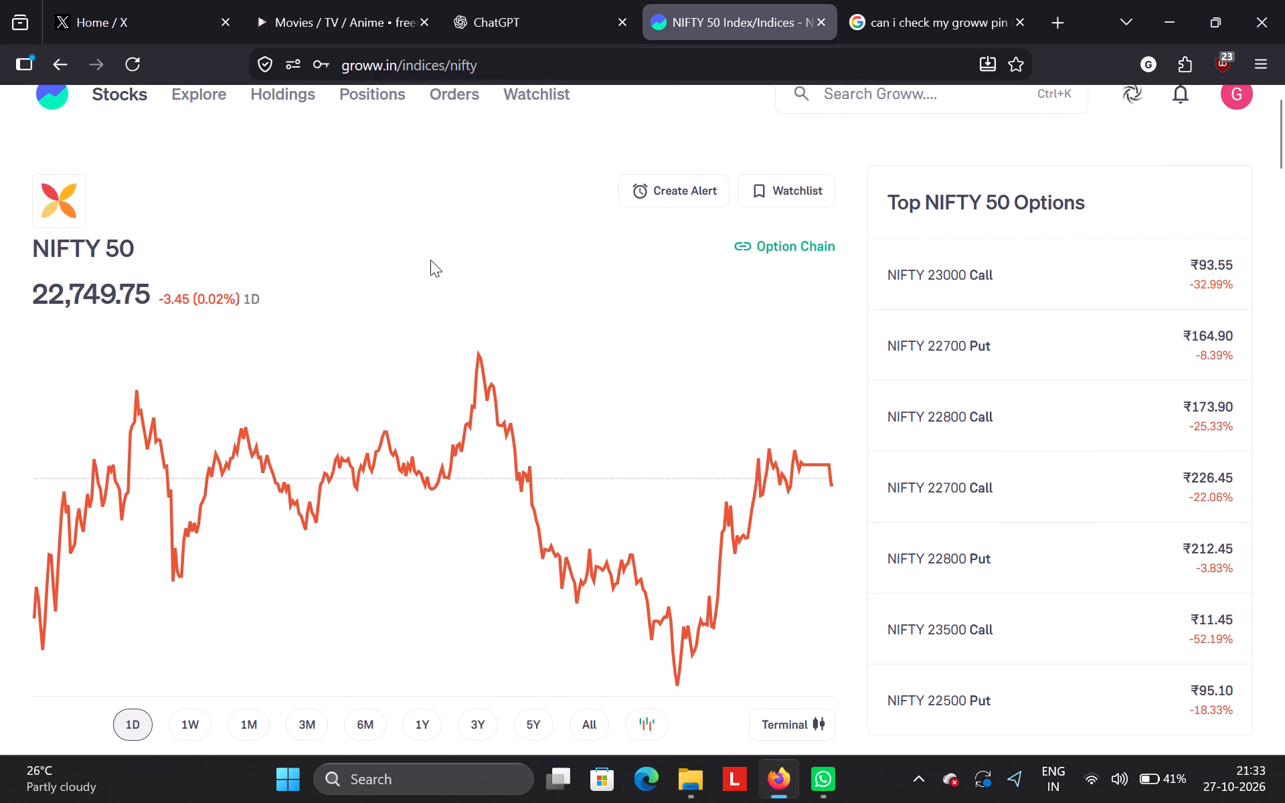
scroll(430, 260, right, 3)
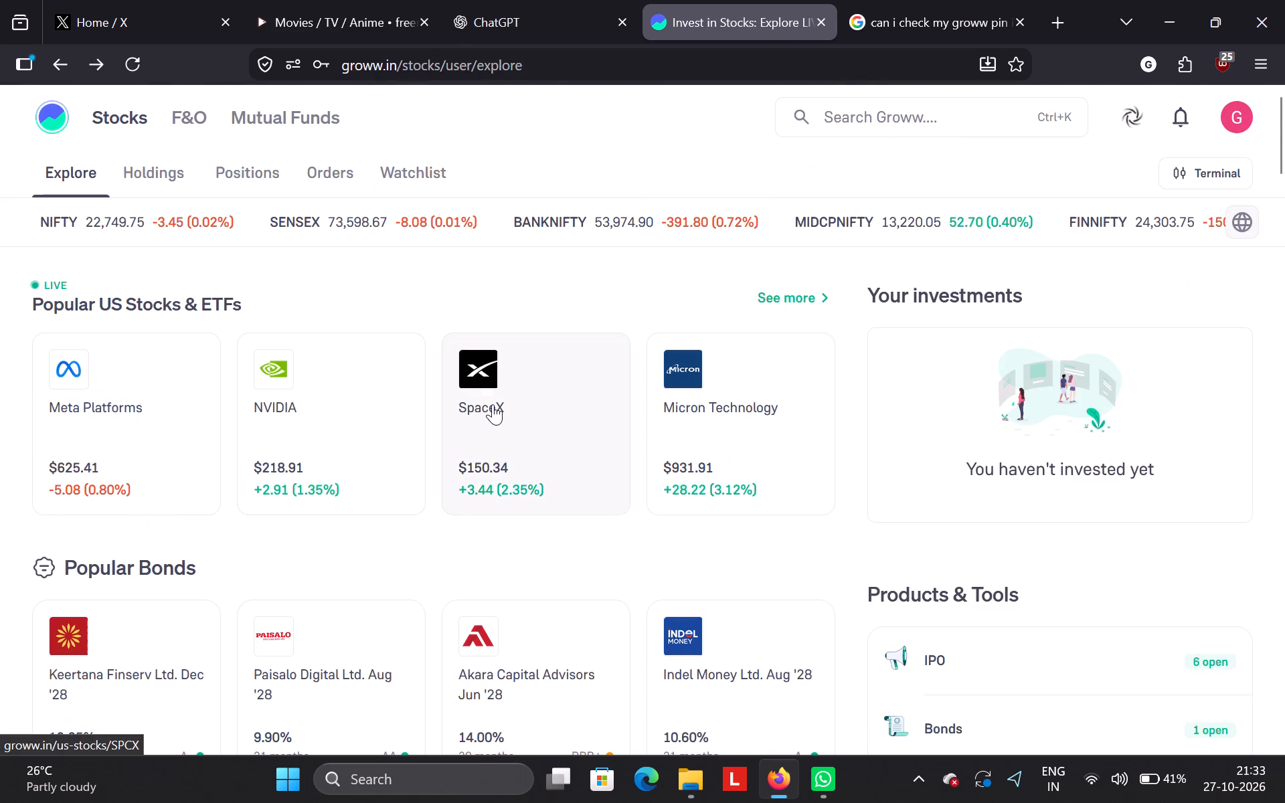
View NVIDIA's stock page from Popular US Stocks & ETFs, and return to the Explore page.
scroll(468, 529, down, 2)
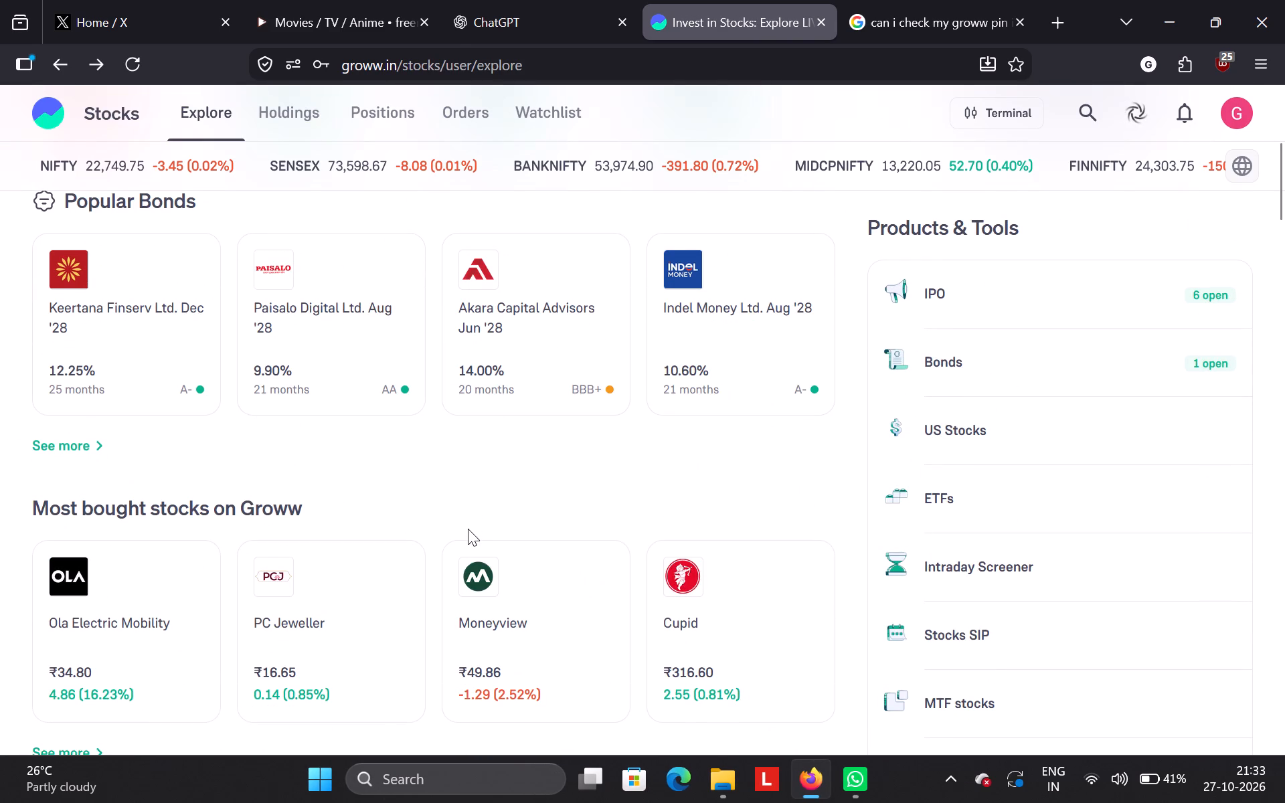
scroll(468, 529, down, 1)
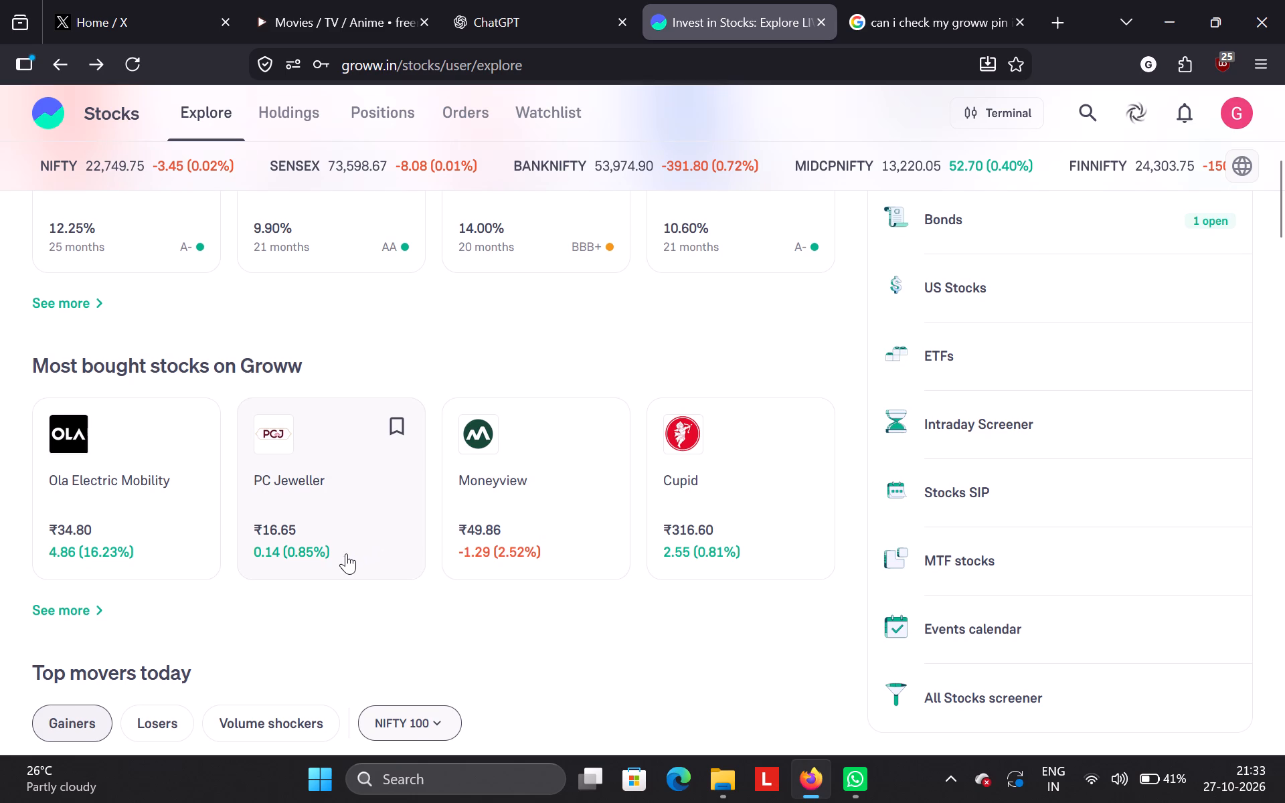
scroll(346, 553, up, 4)
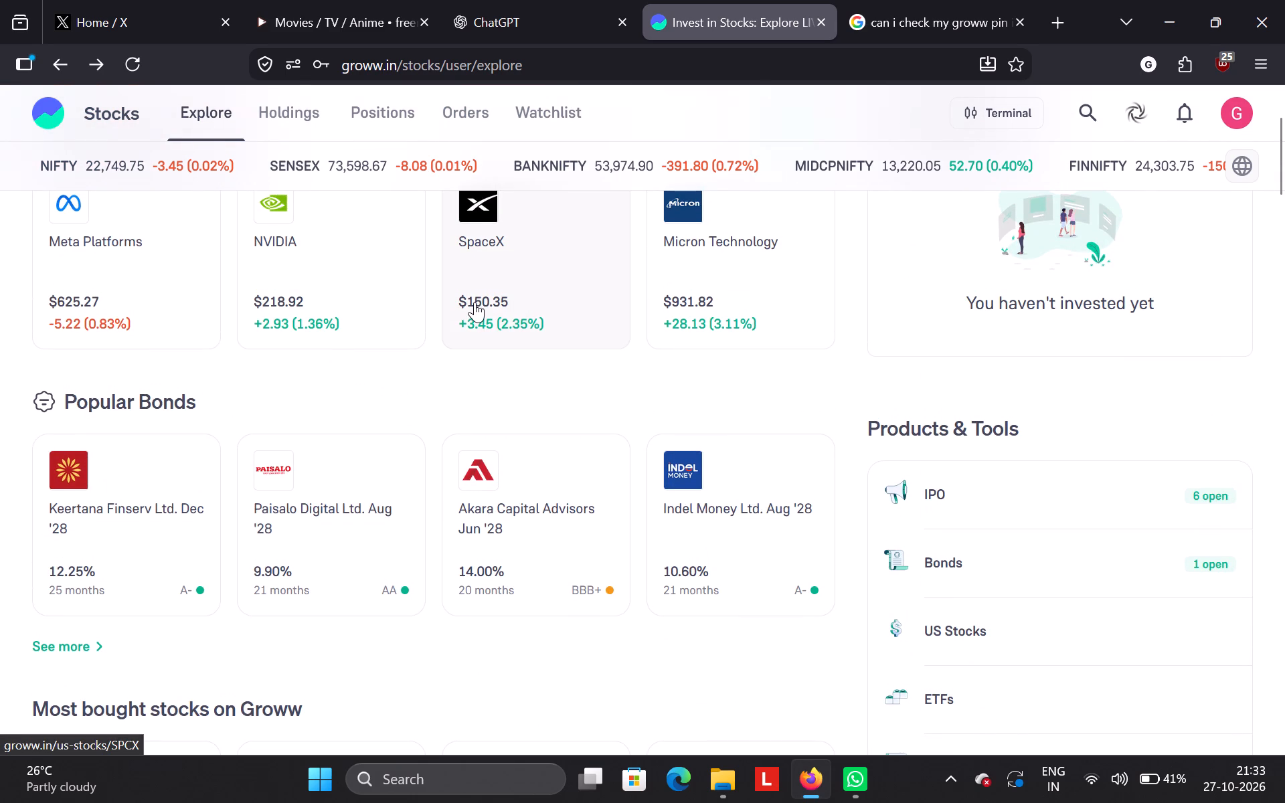
scroll(481, 325, left, 1)
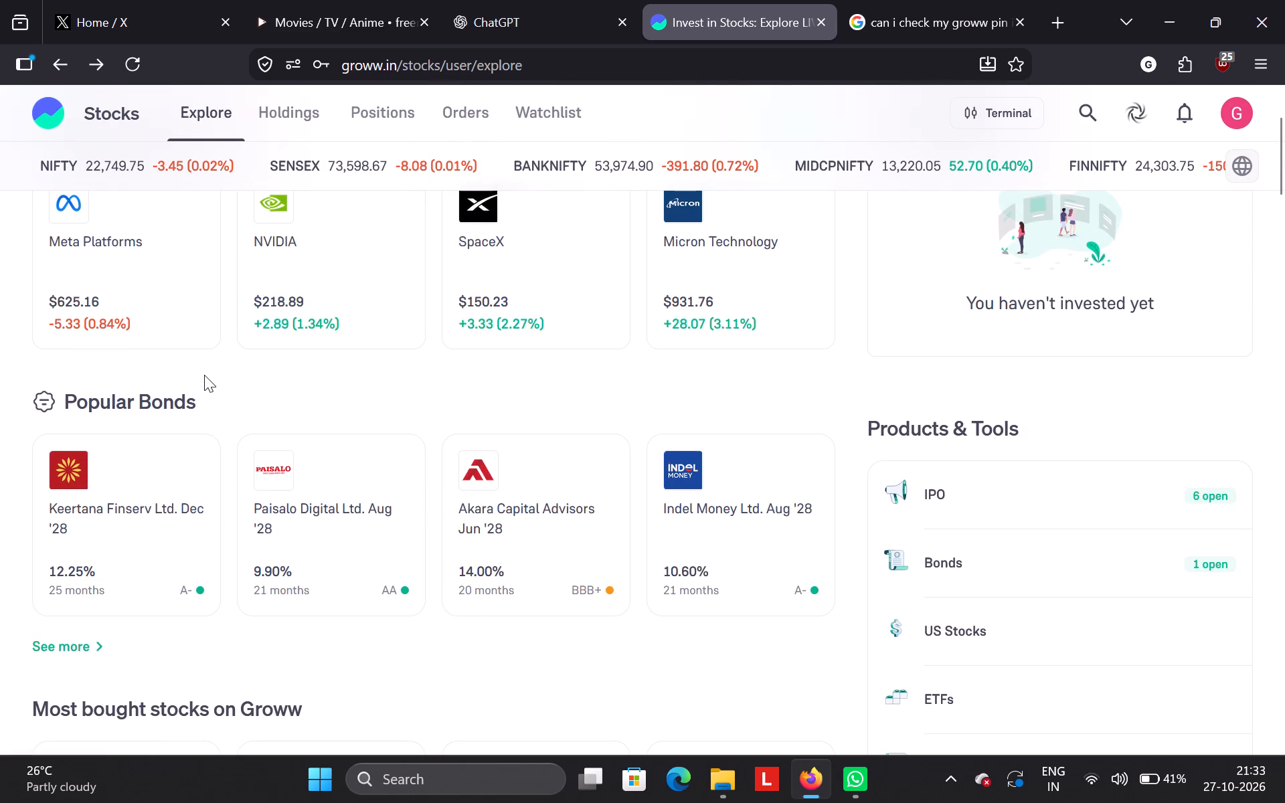
scroll(204, 375, up, 1)
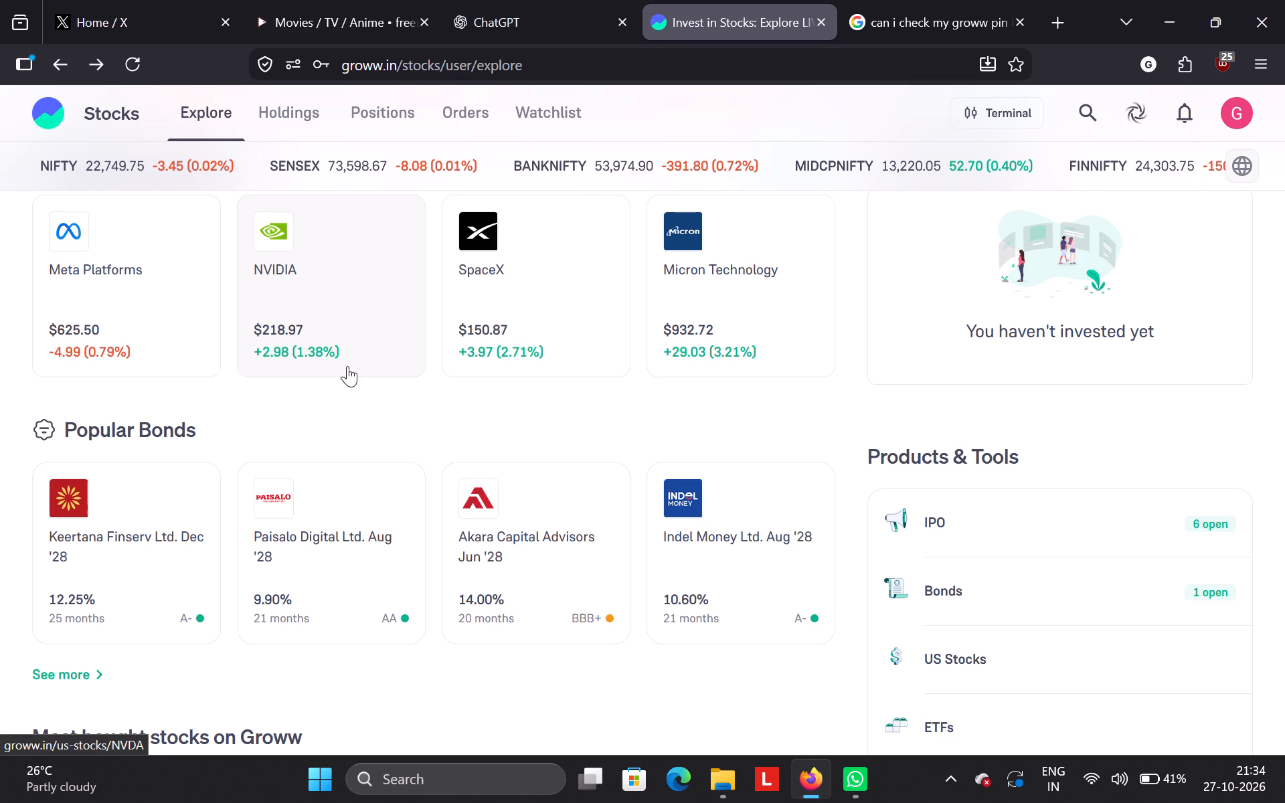
click(347, 366)
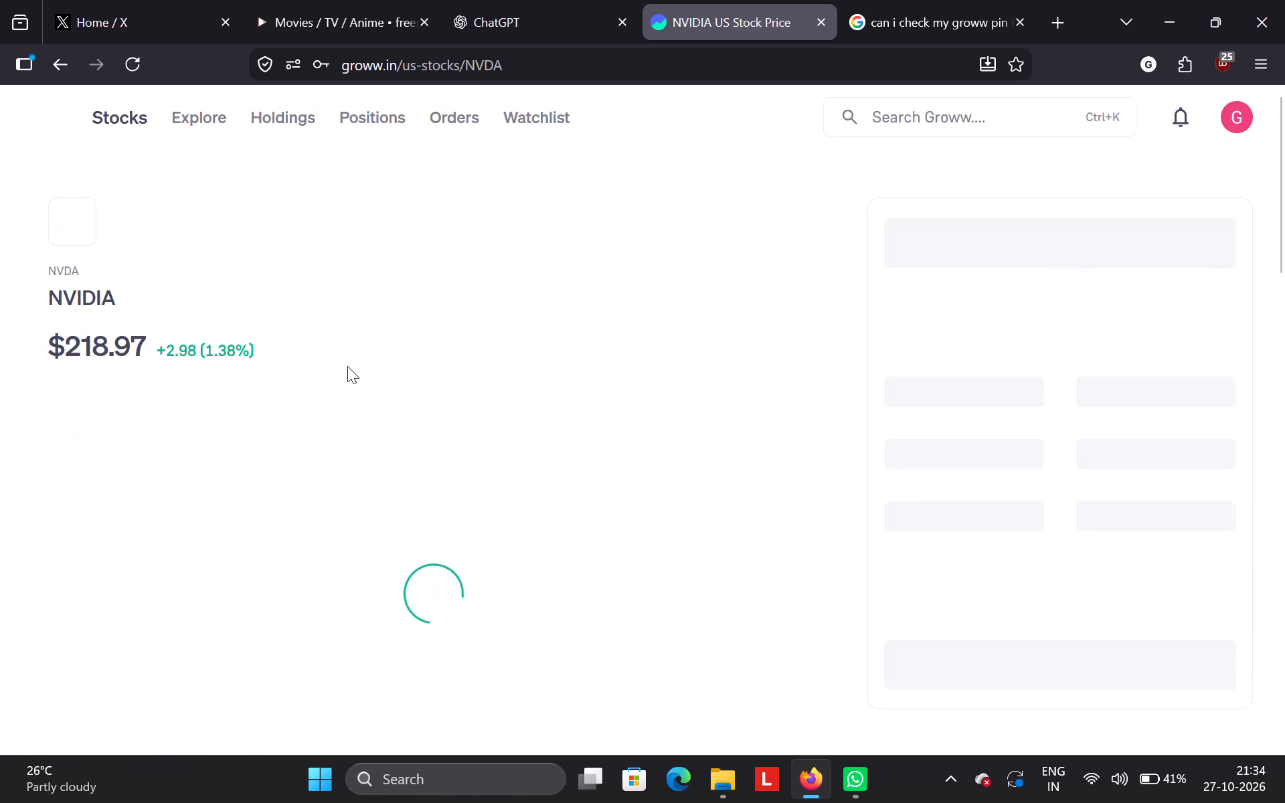
click(62, 61)
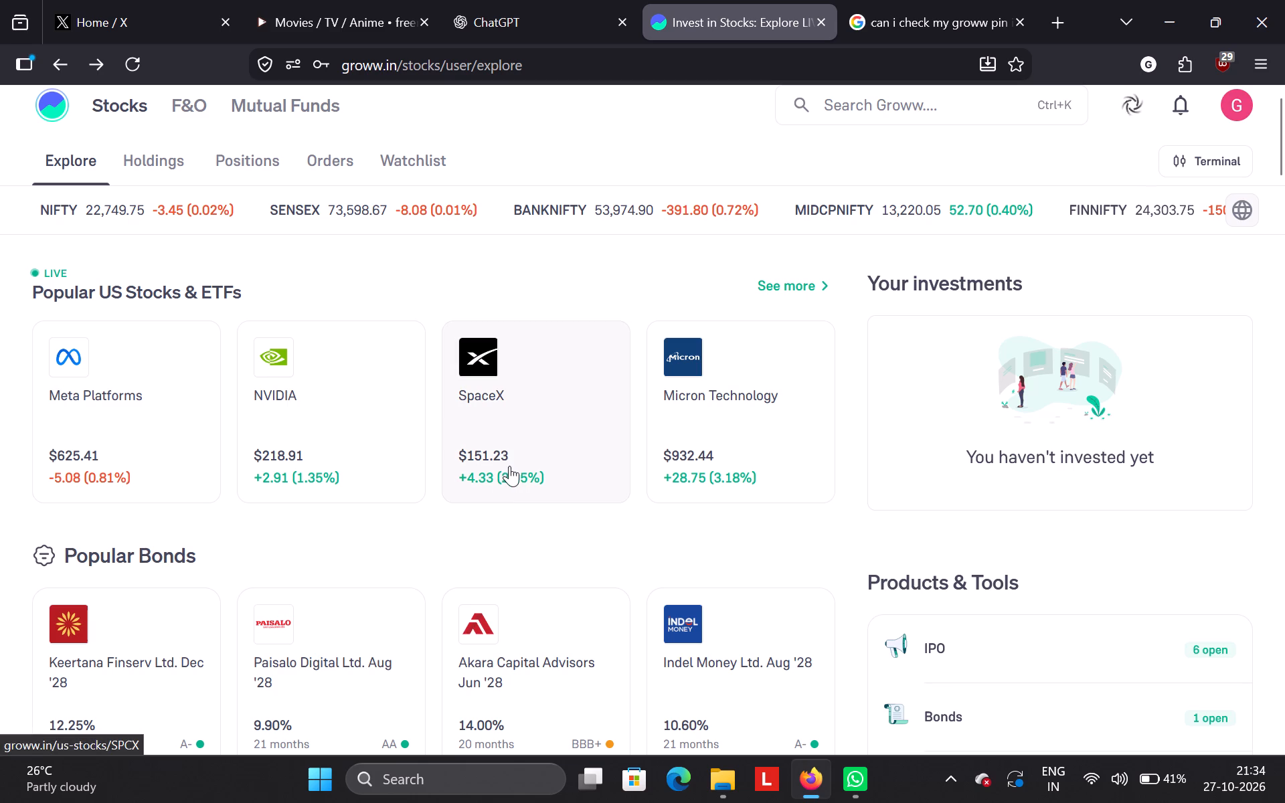
Look through the Explore page's popular US stocks, popular bonds, most bought stocks and today's top NIFTY 100 gainers.
scroll(323, 538, down, 3)
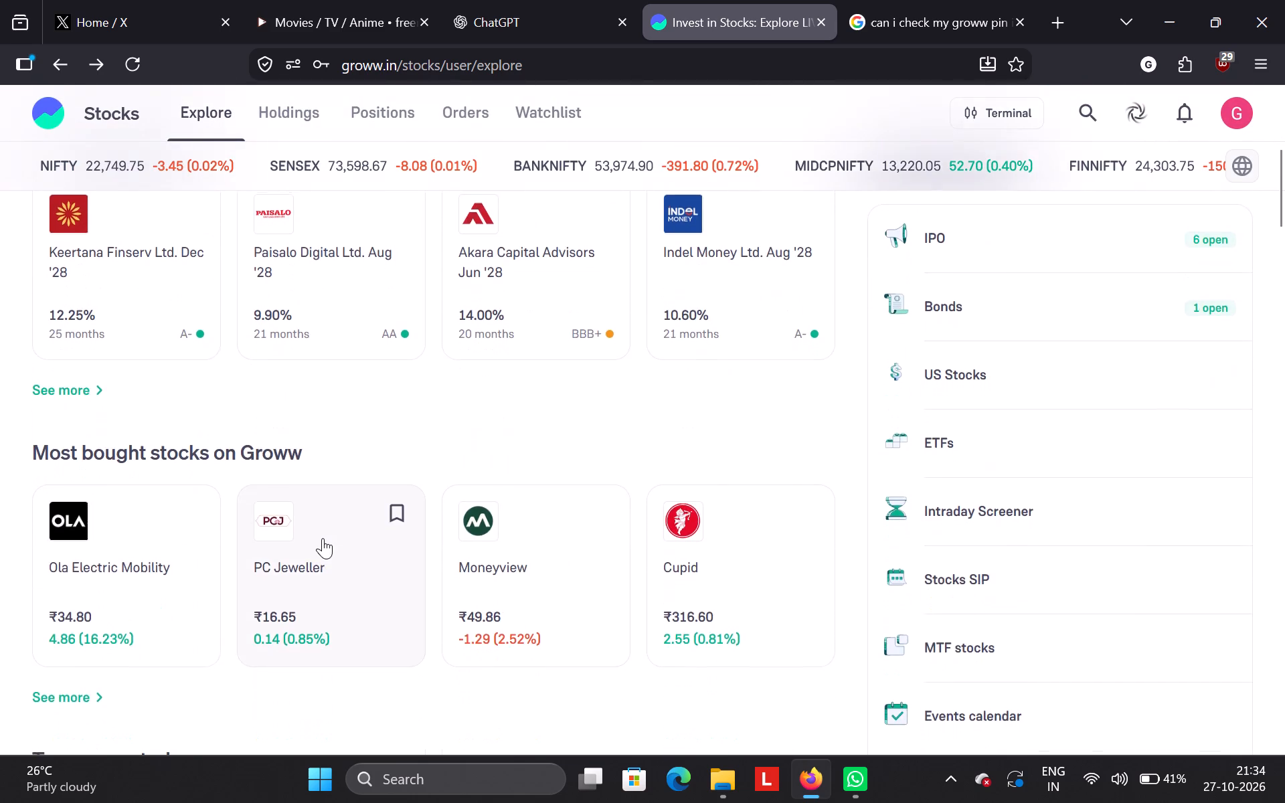
scroll(323, 538, down, 3)
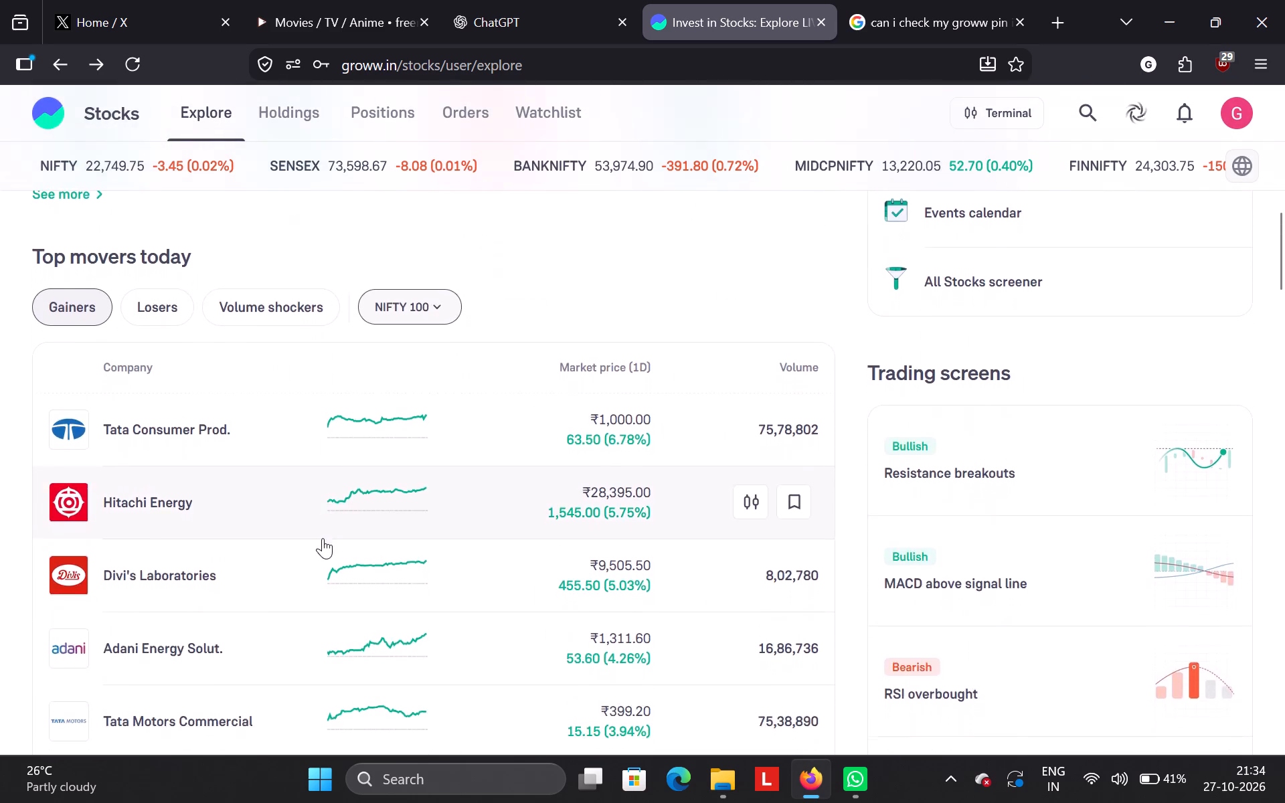
scroll(323, 538, up, 6)
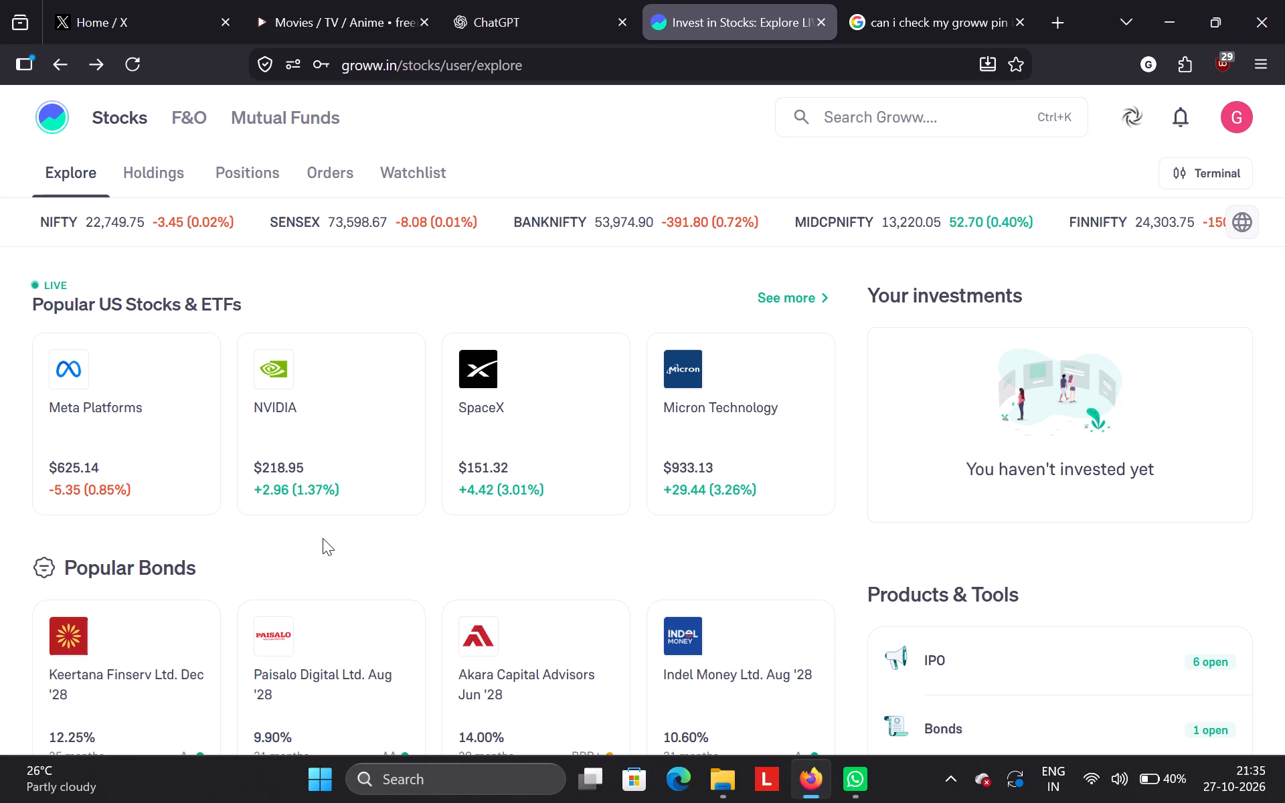
scroll(323, 538, down, 2)
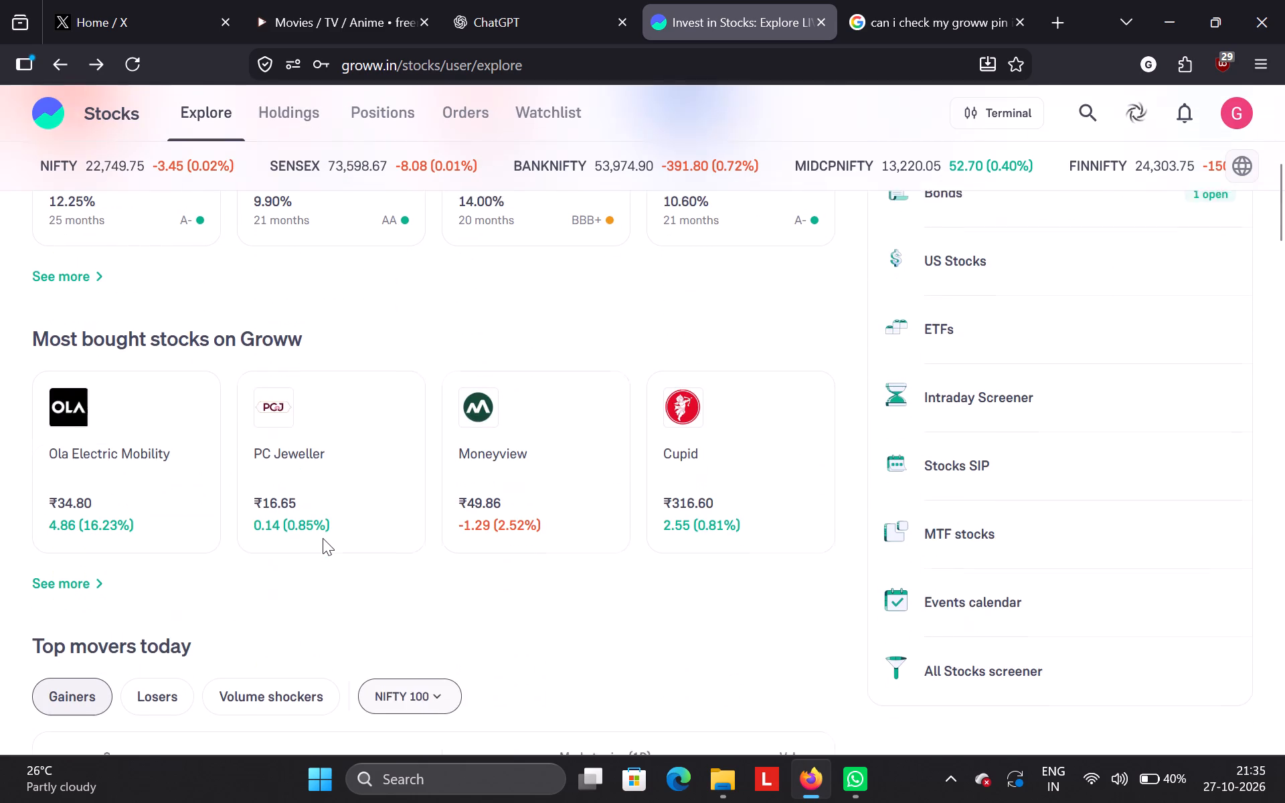
scroll(323, 538, down, 2)
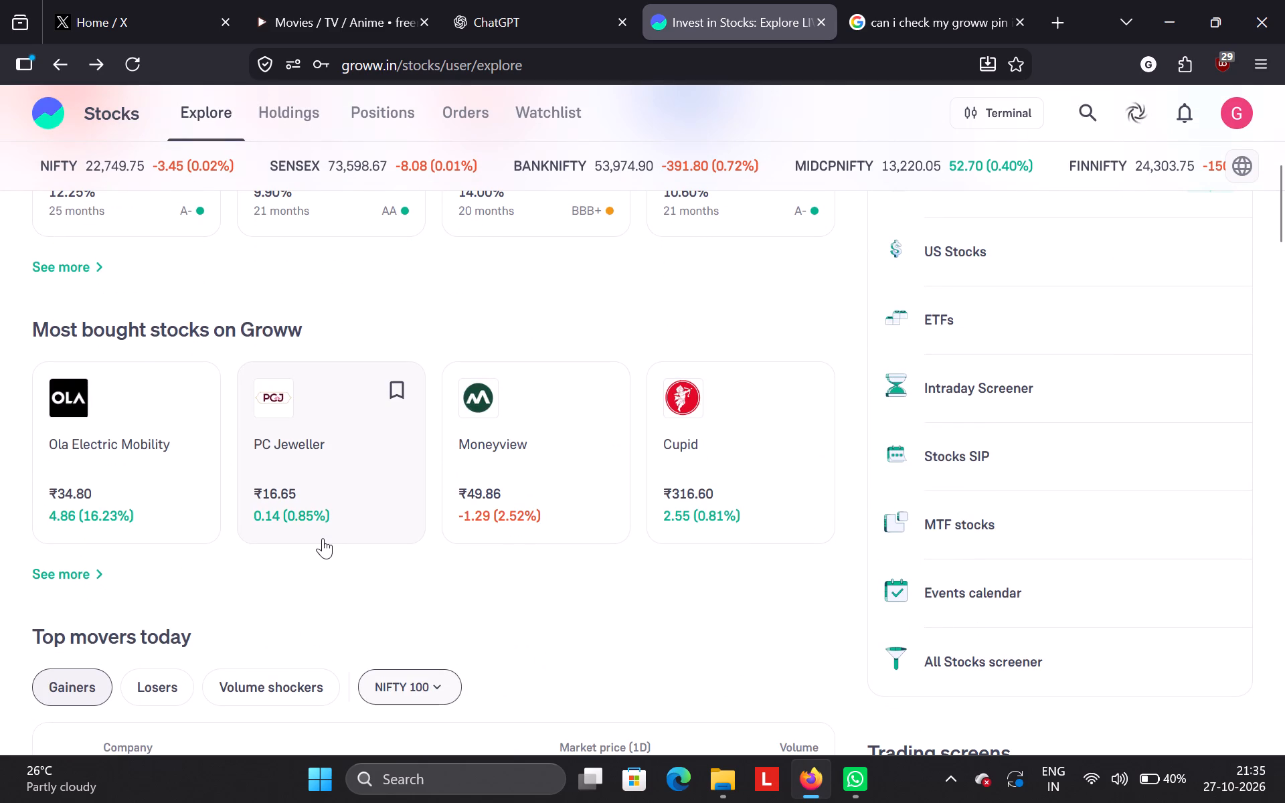
scroll(323, 538, down, 1)
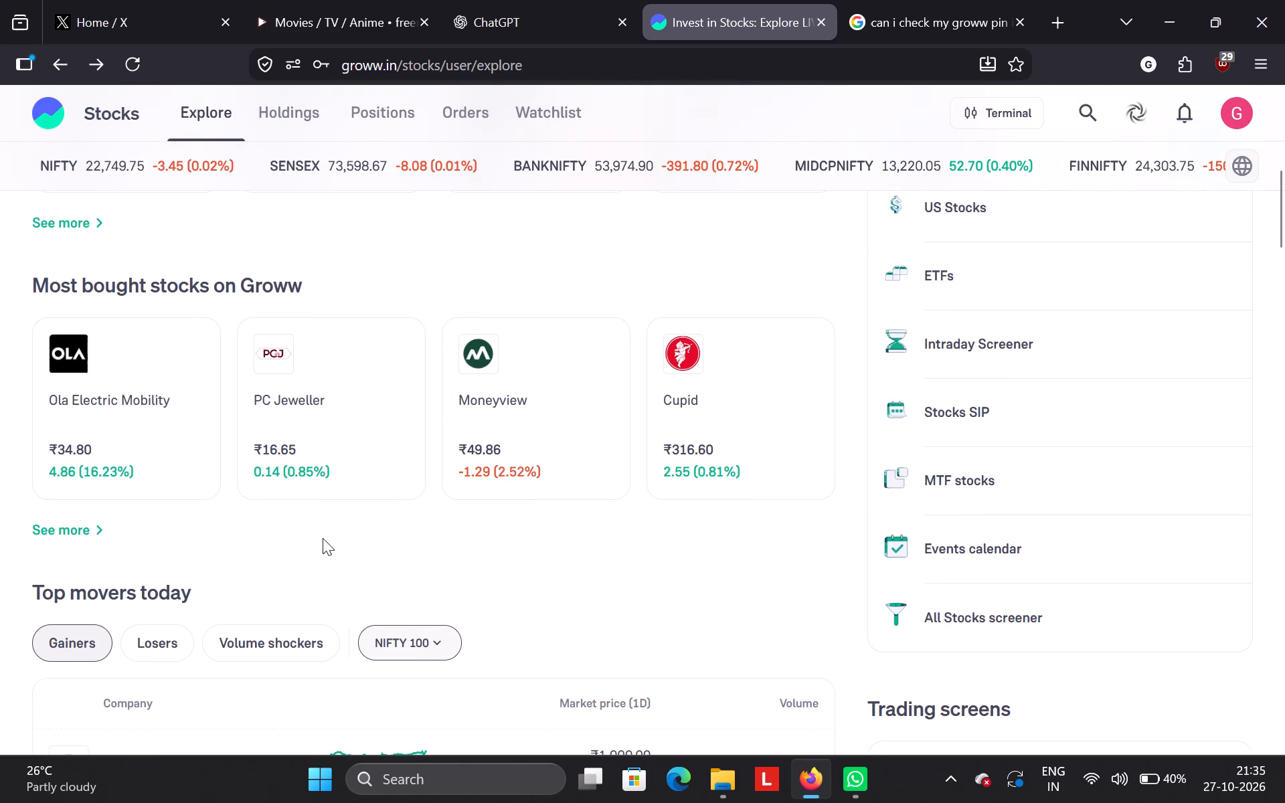
scroll(323, 538, down, 5)
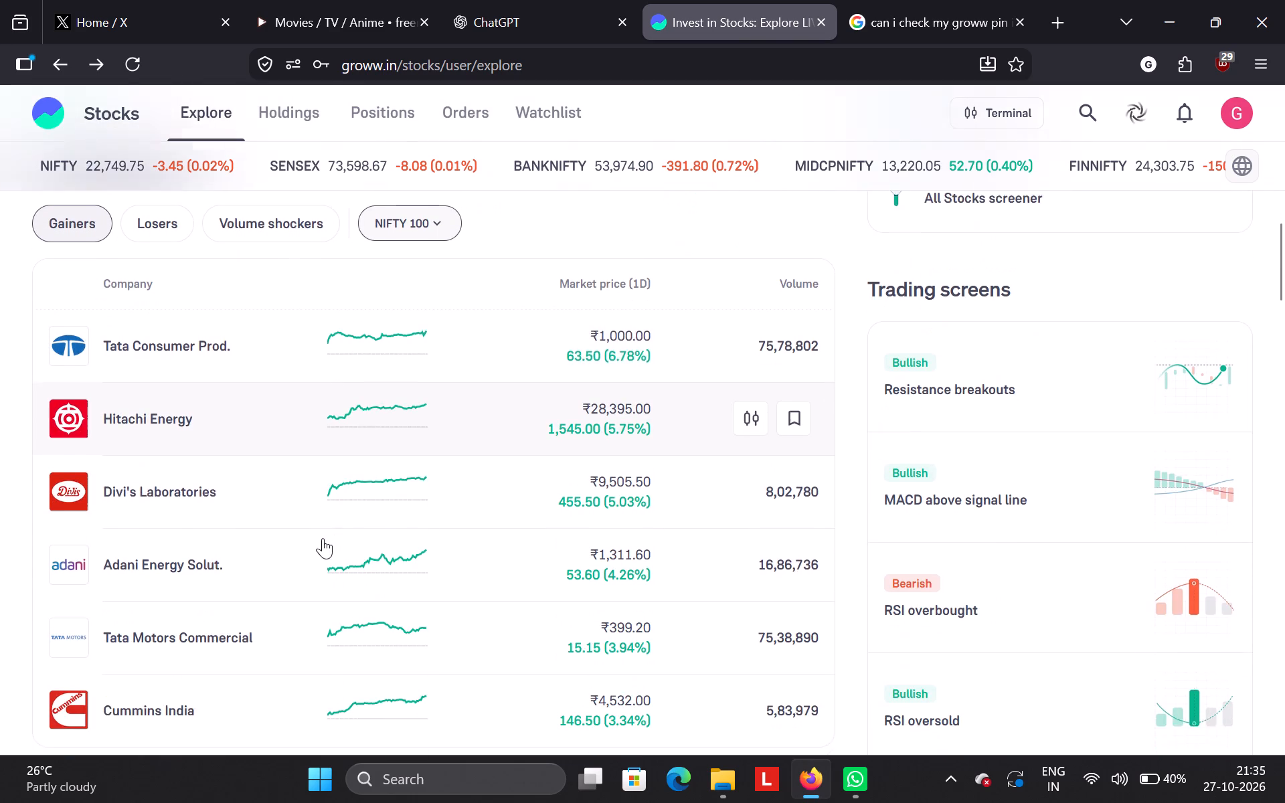
scroll(323, 538, down, 1)
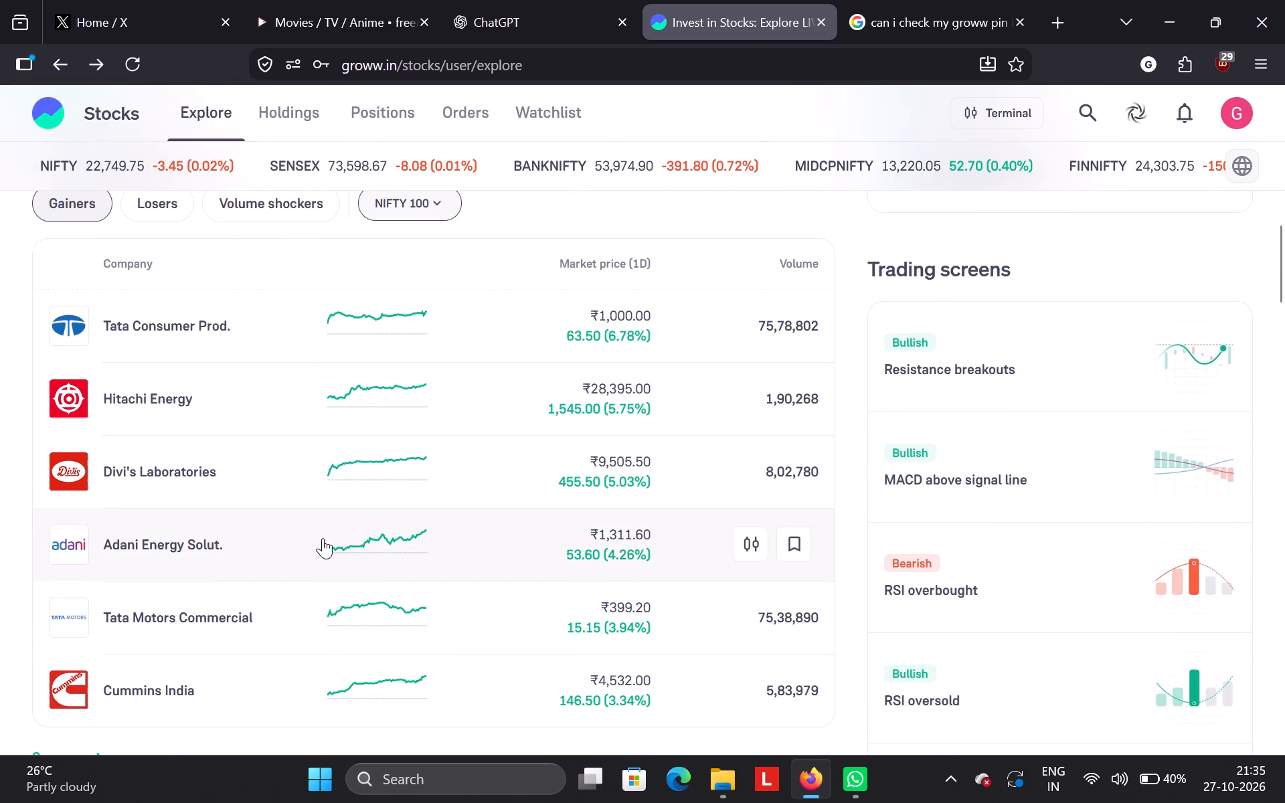
scroll(323, 538, up, 3)
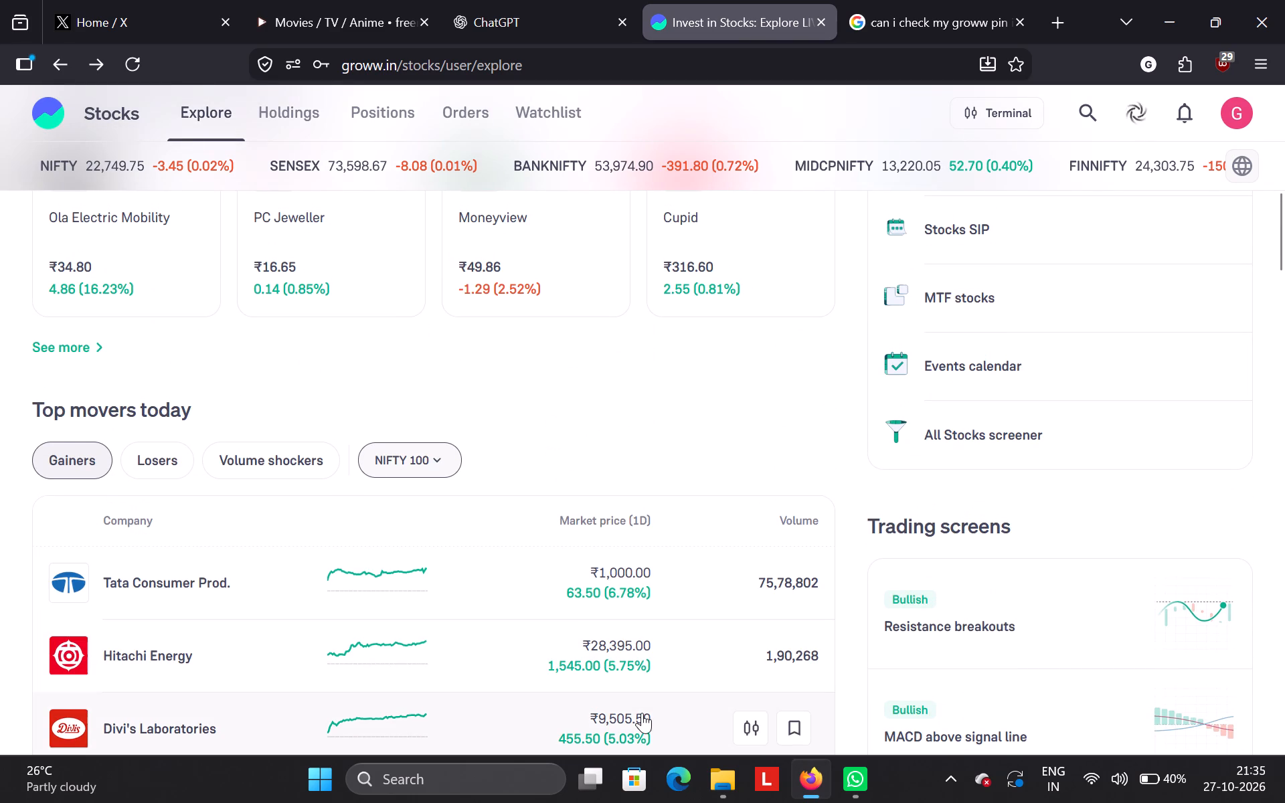
scroll(642, 713, down, 3)
scroll(709, 350, up, 3)
scroll(687, 677, down, 2)
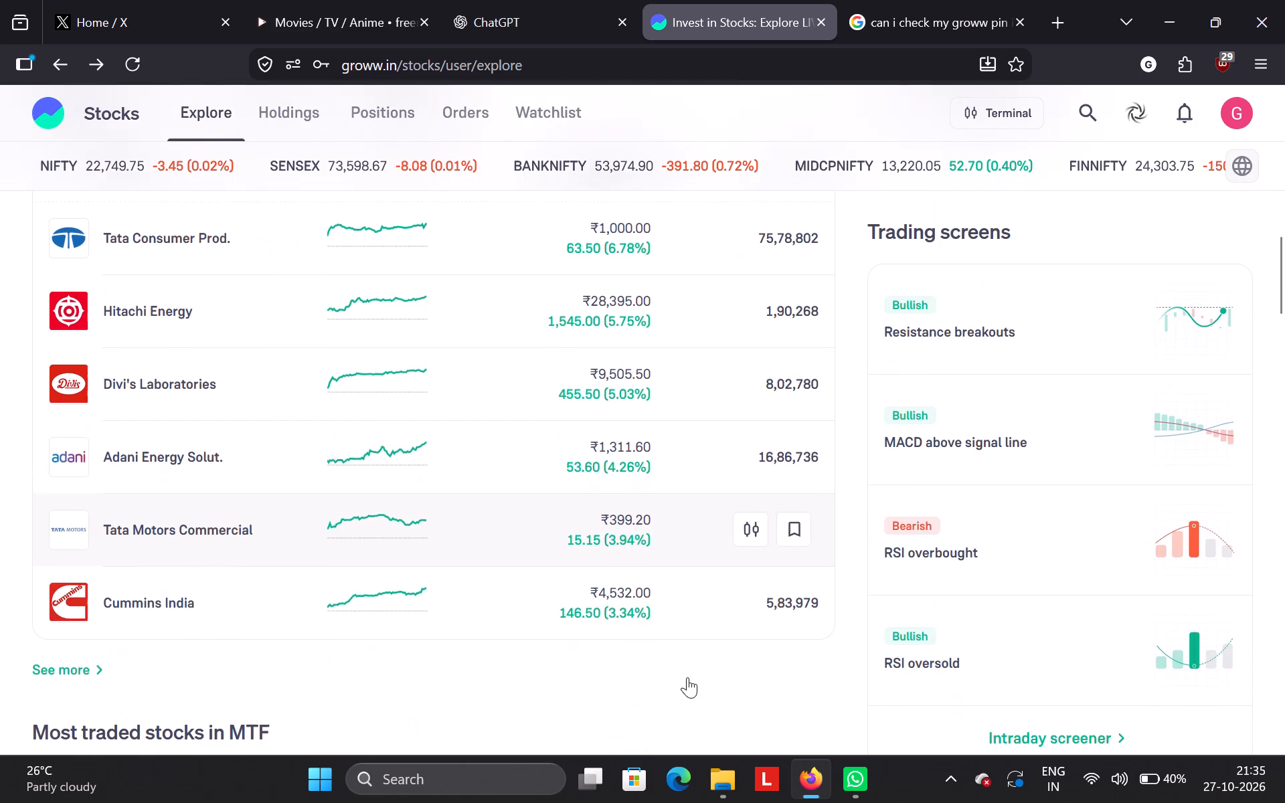
scroll(687, 677, down, 1)
scroll(687, 677, up, 2)
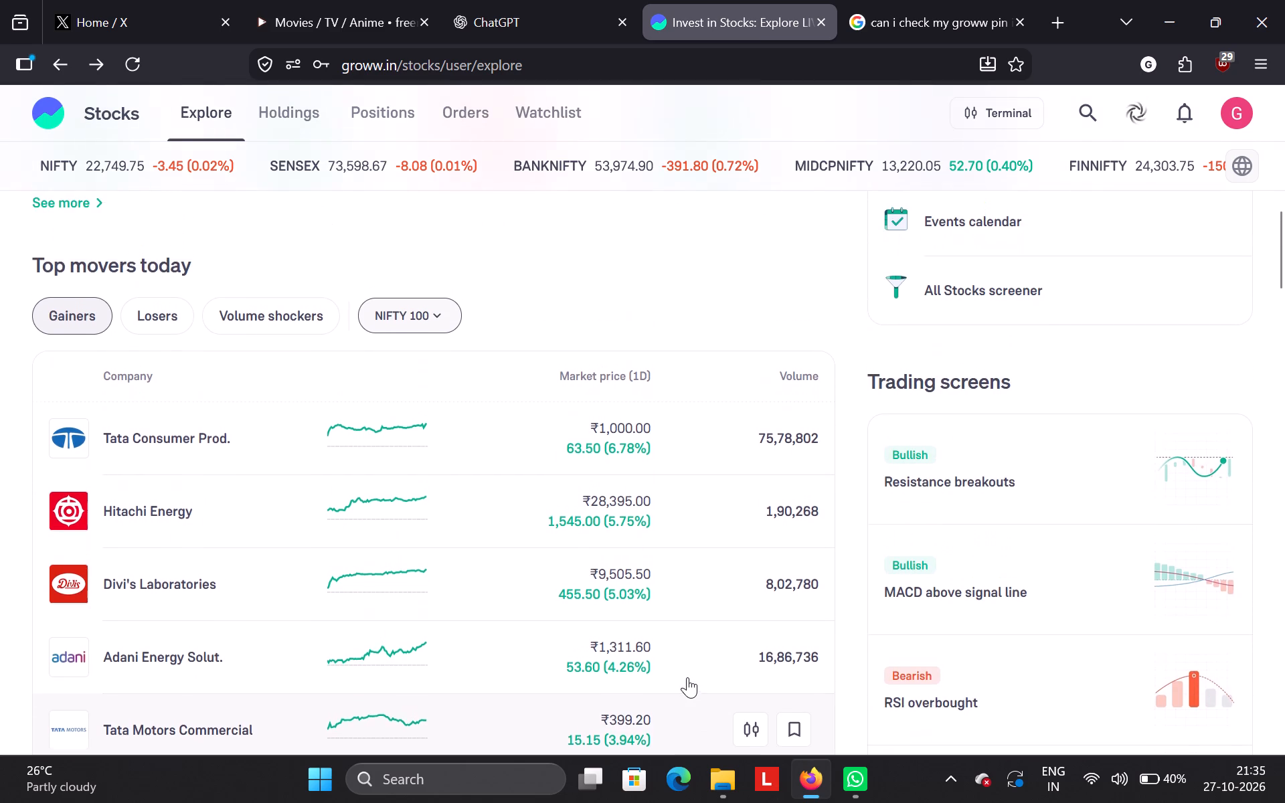
scroll(687, 677, up, 2)
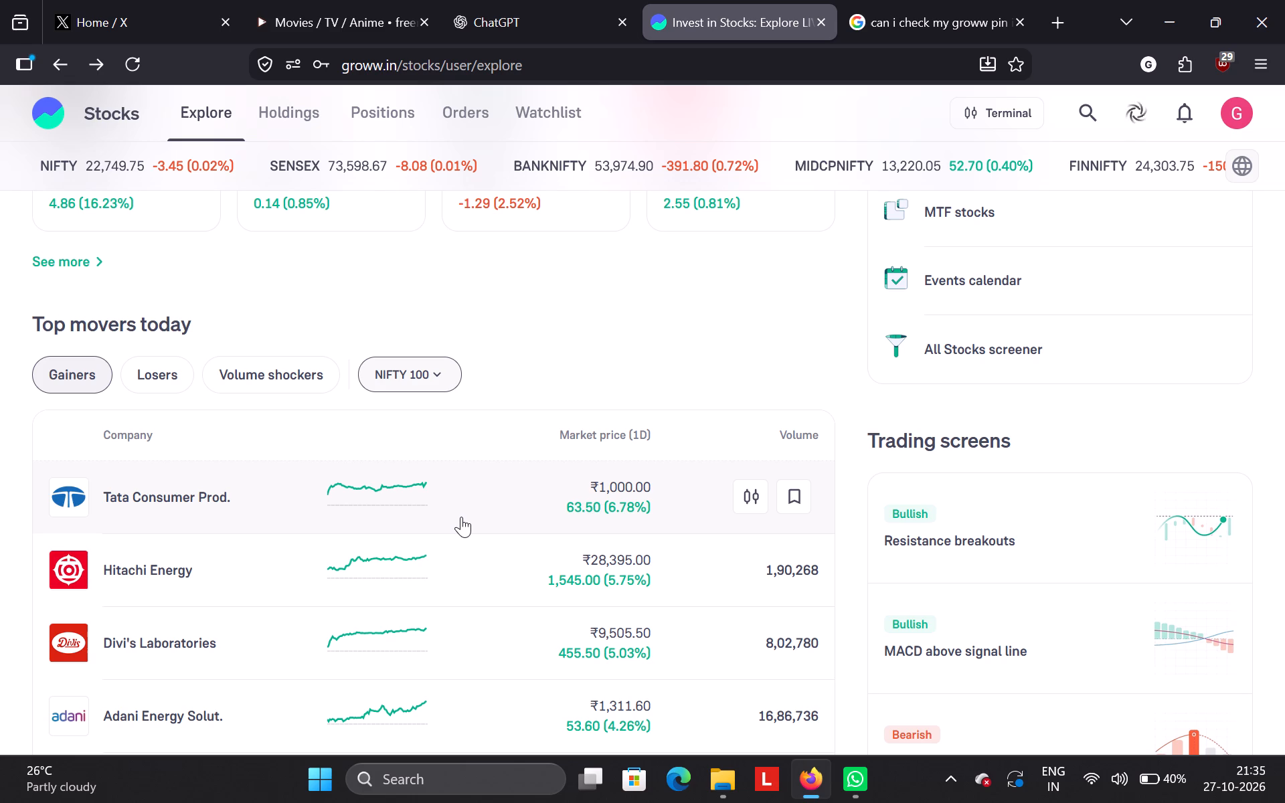
scroll(443, 445, up, 3)
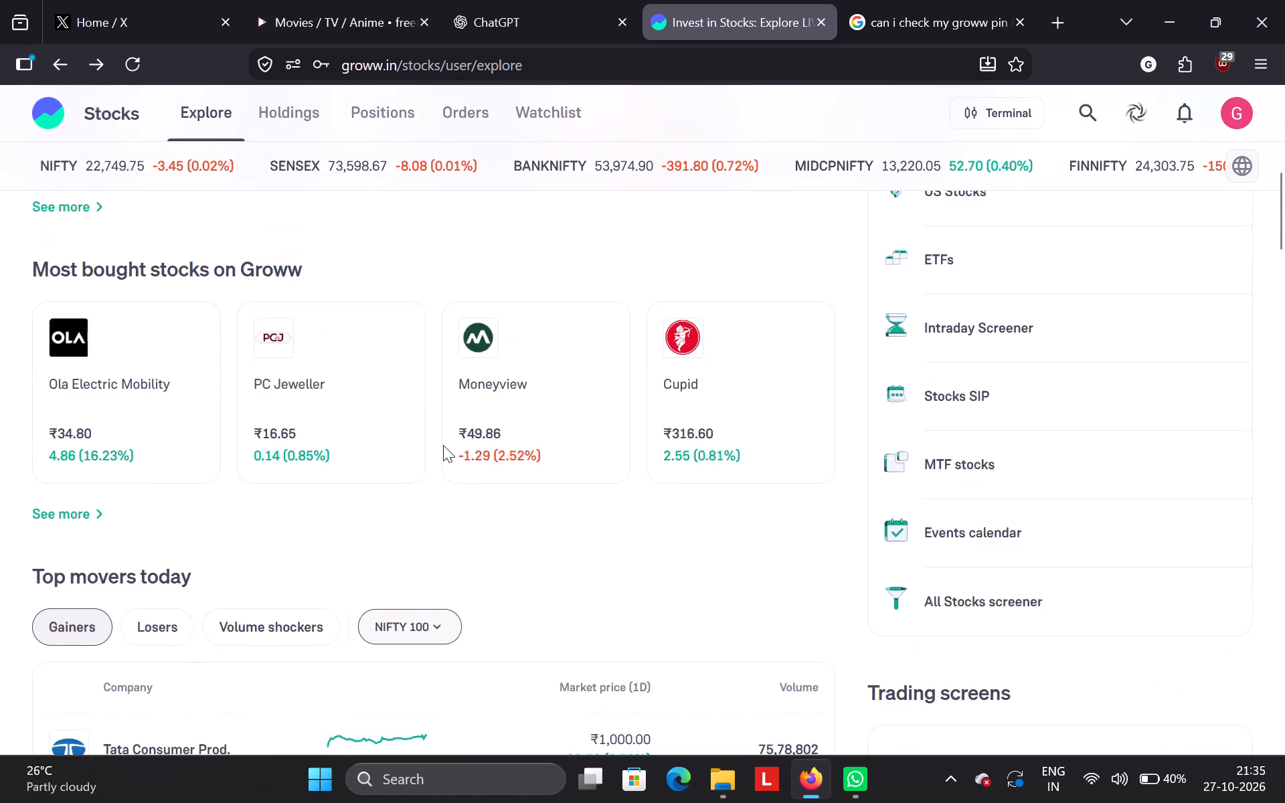
scroll(443, 445, up, 2)
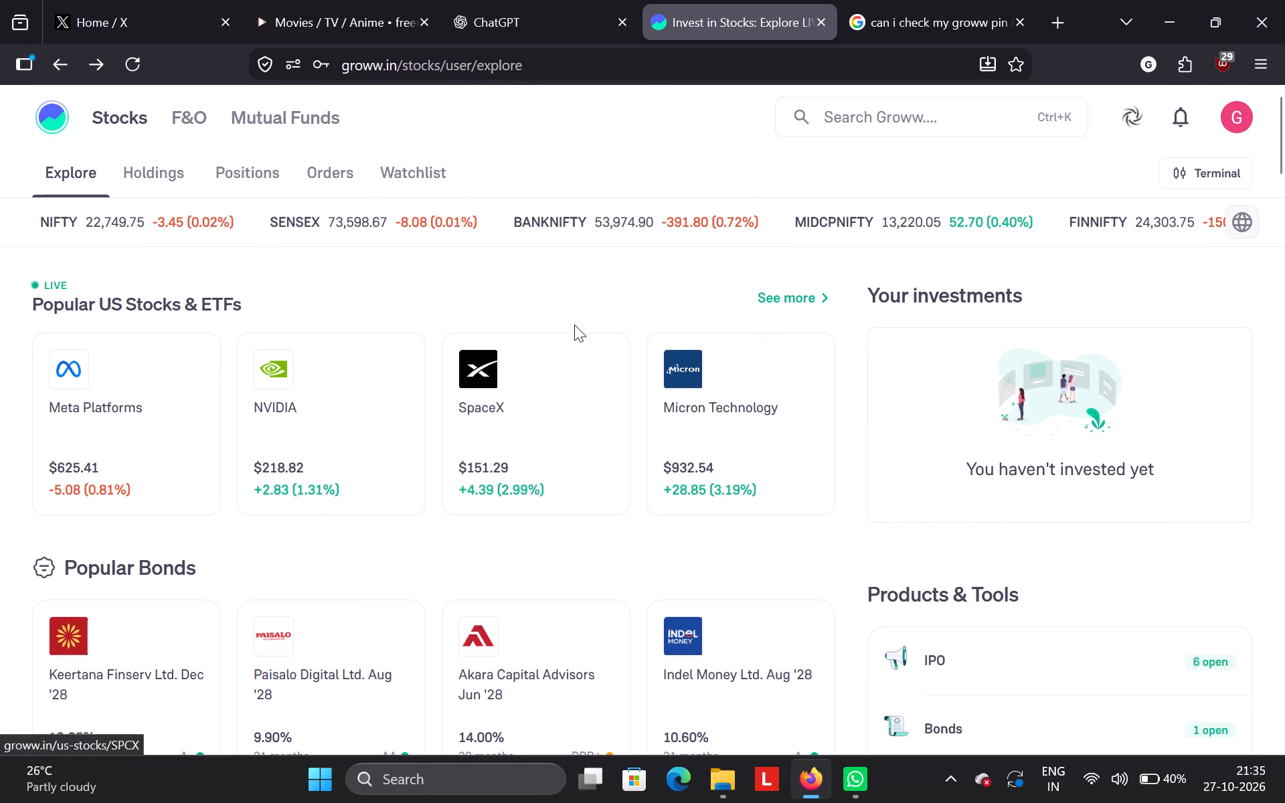
scroll(495, 300, down, 1)
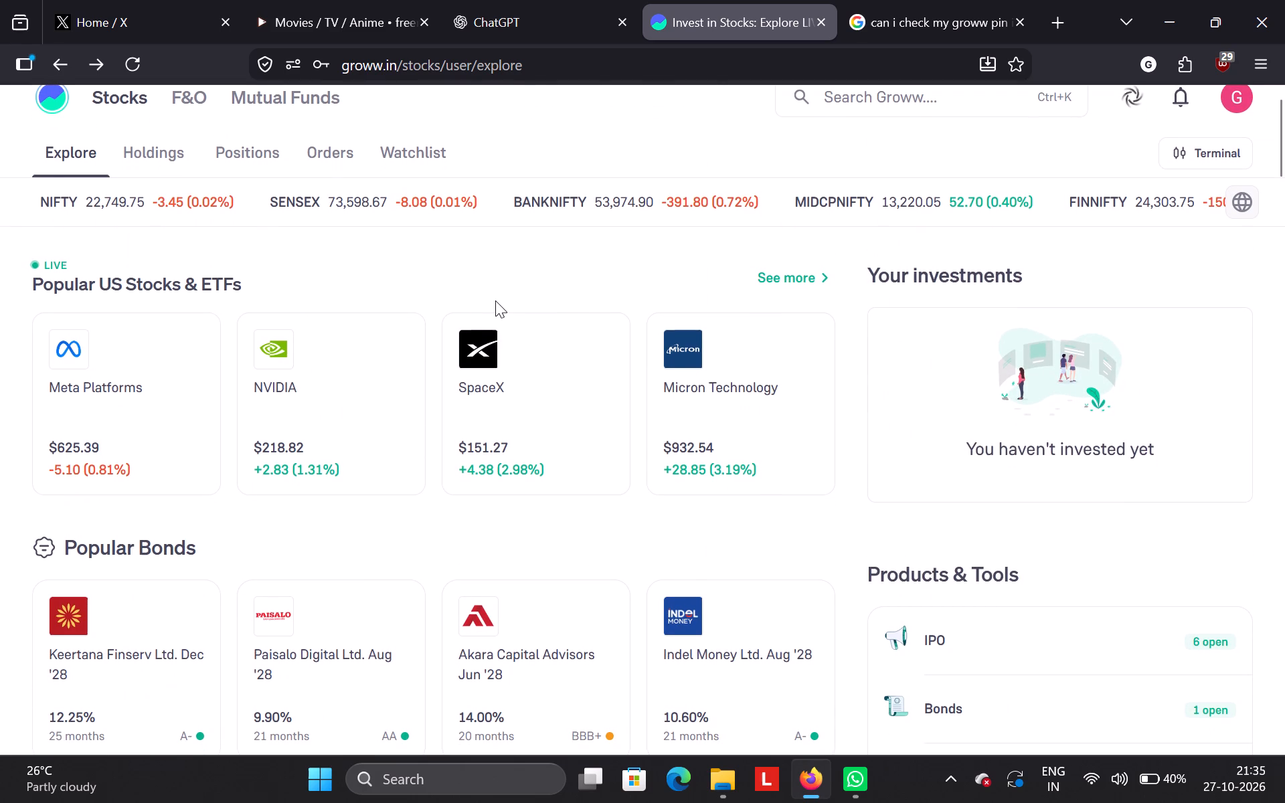
Open the full Popular US Stocks & ETFs list, look through its companies, and return to the Explore page.
scroll(495, 300, down, 1)
click(798, 275)
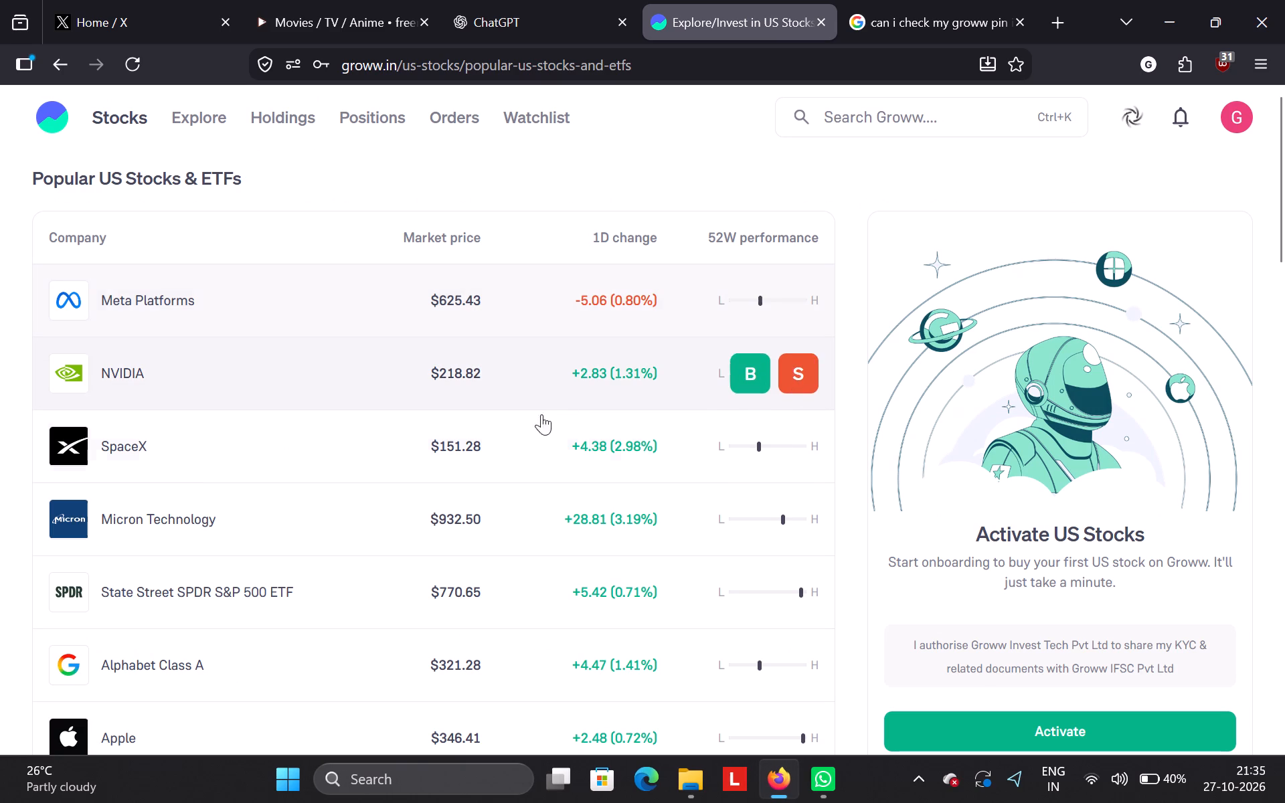
scroll(673, 418, down, 1)
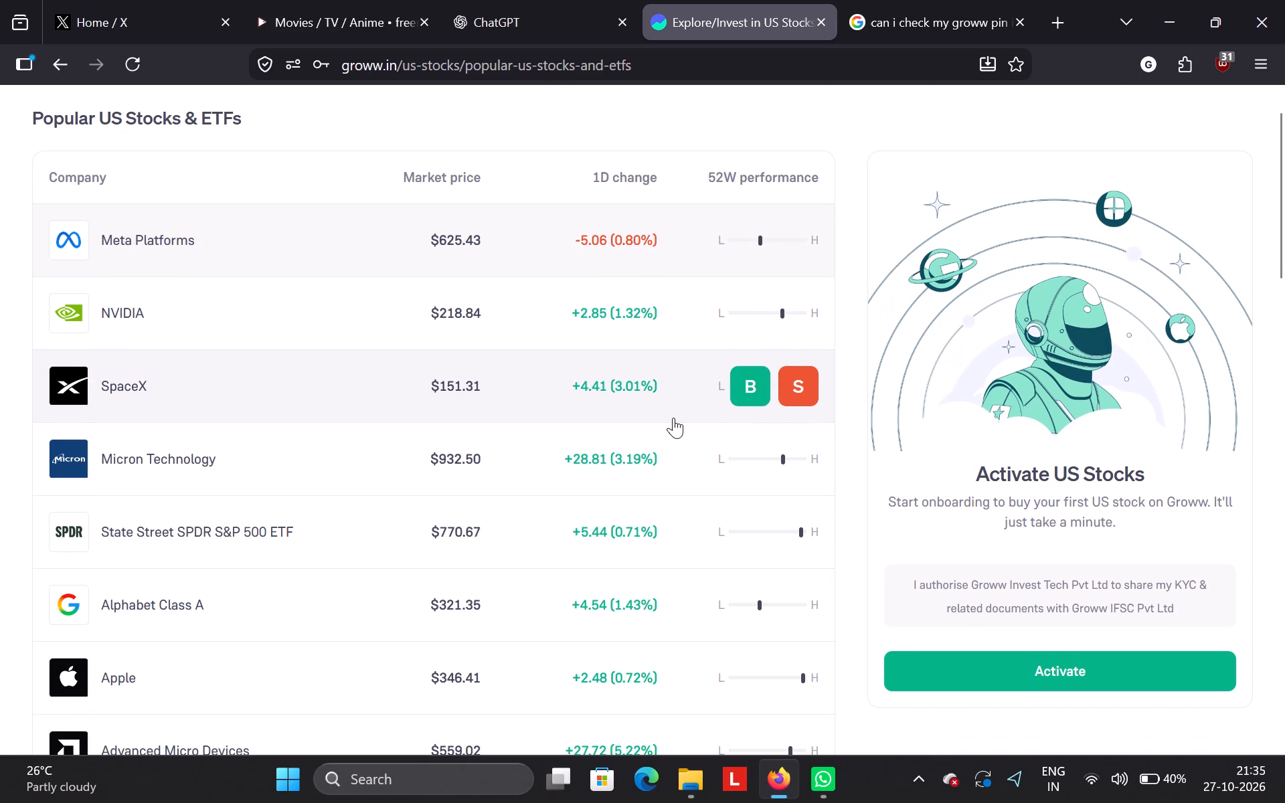
scroll(673, 418, down, 3)
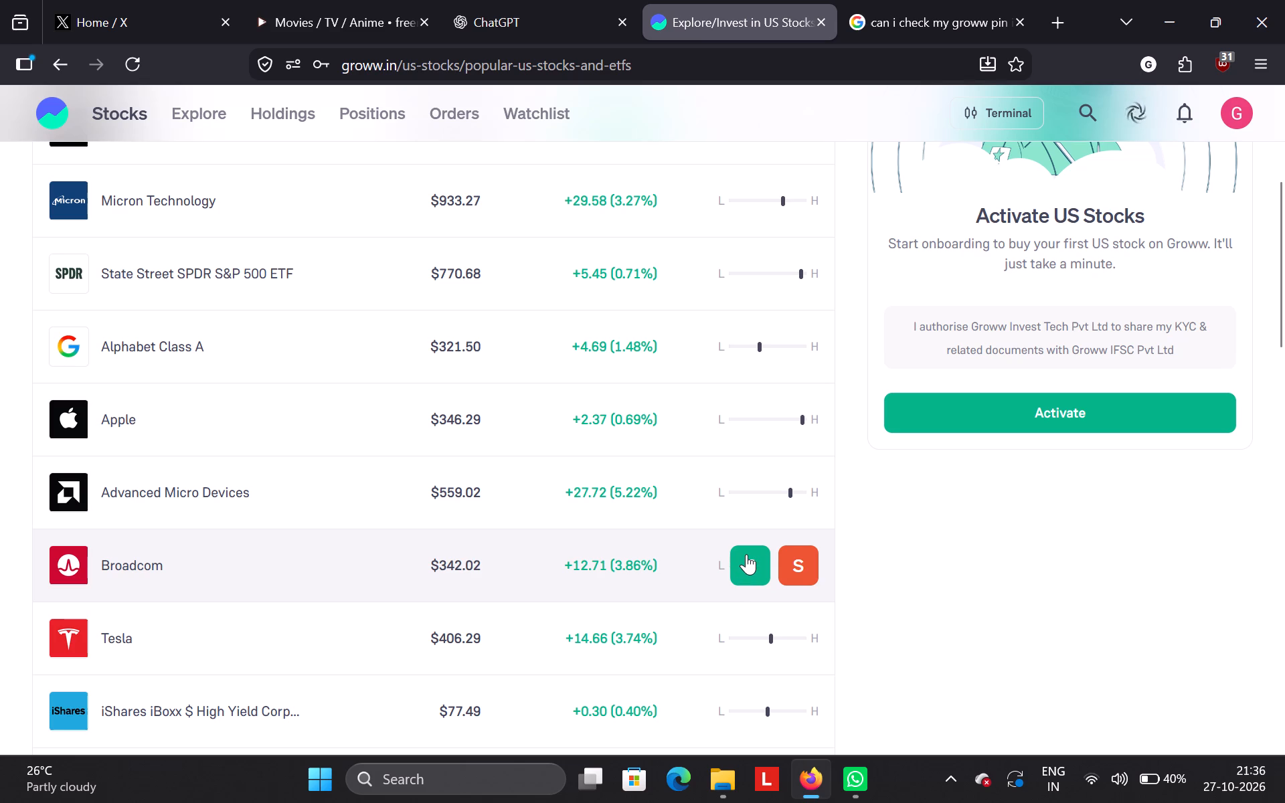
scroll(687, 452, down, 1)
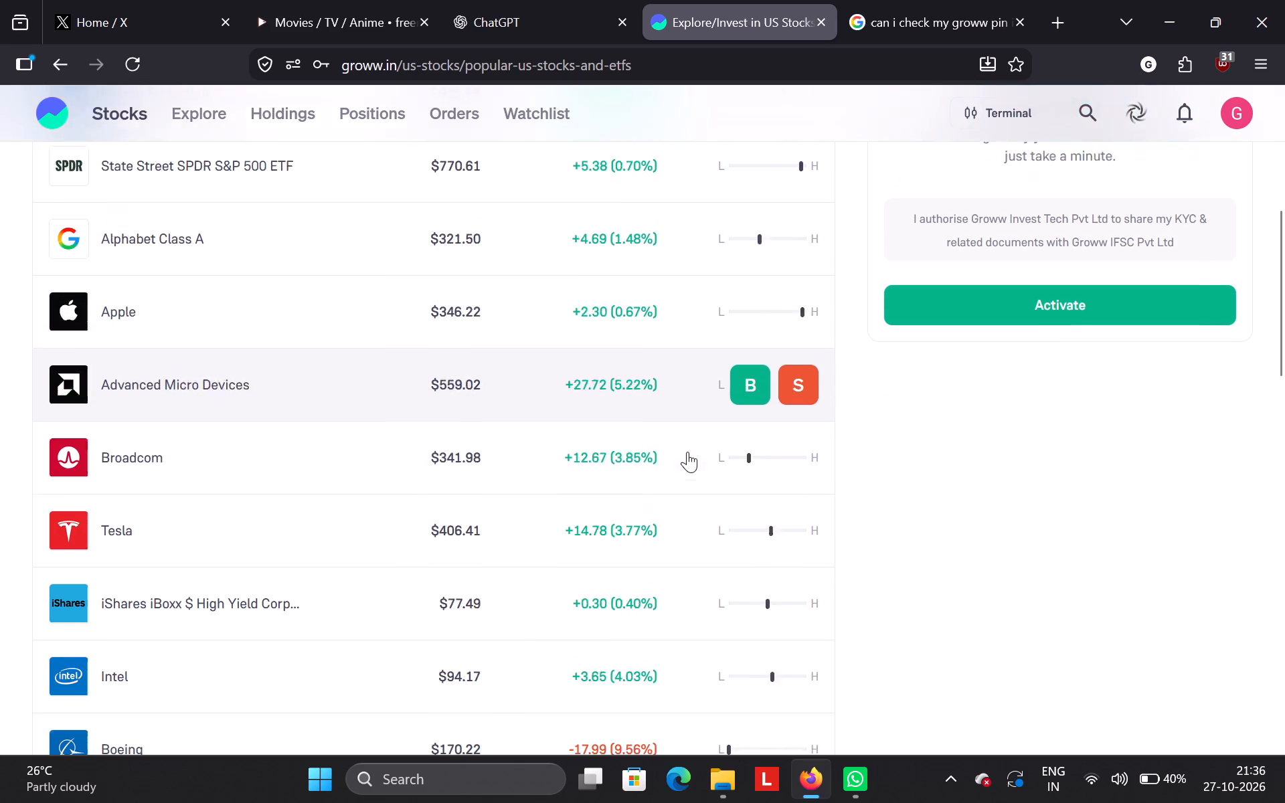
scroll(687, 452, down, 1)
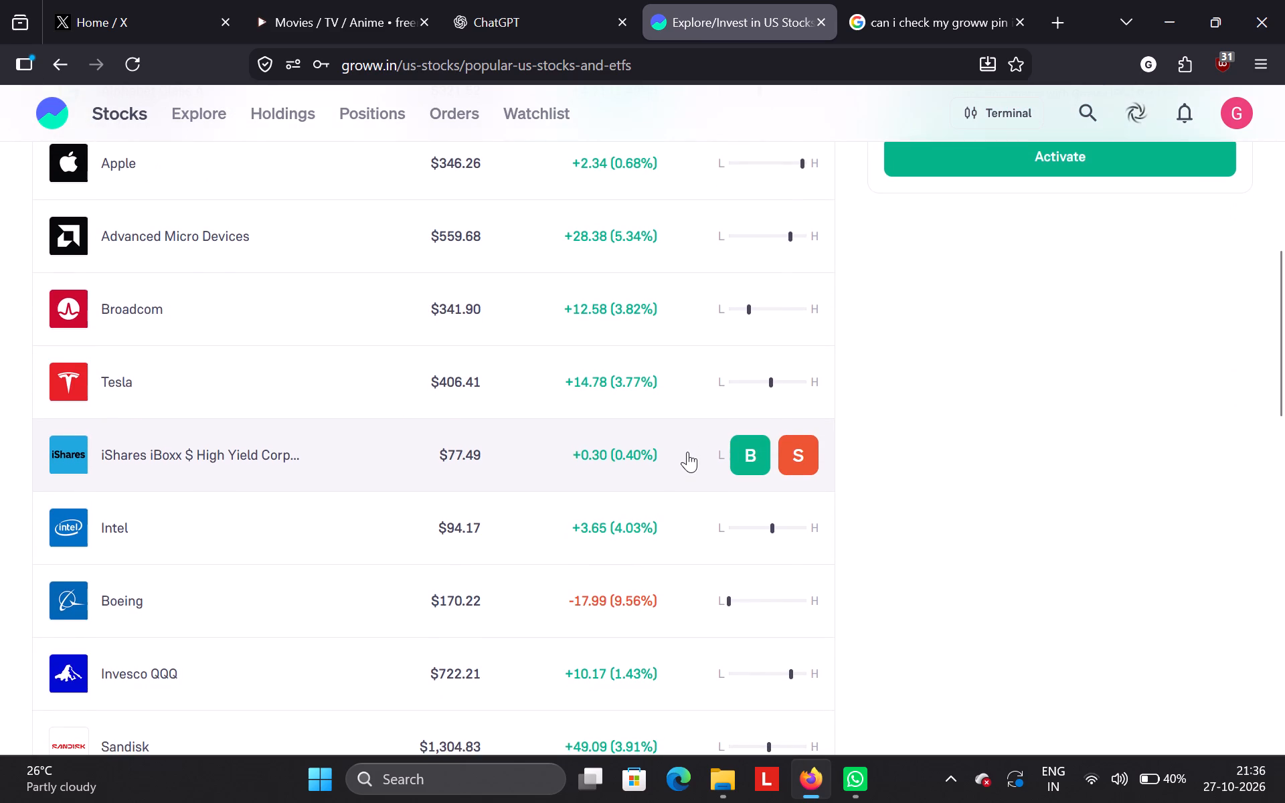
scroll(687, 452, right, 6)
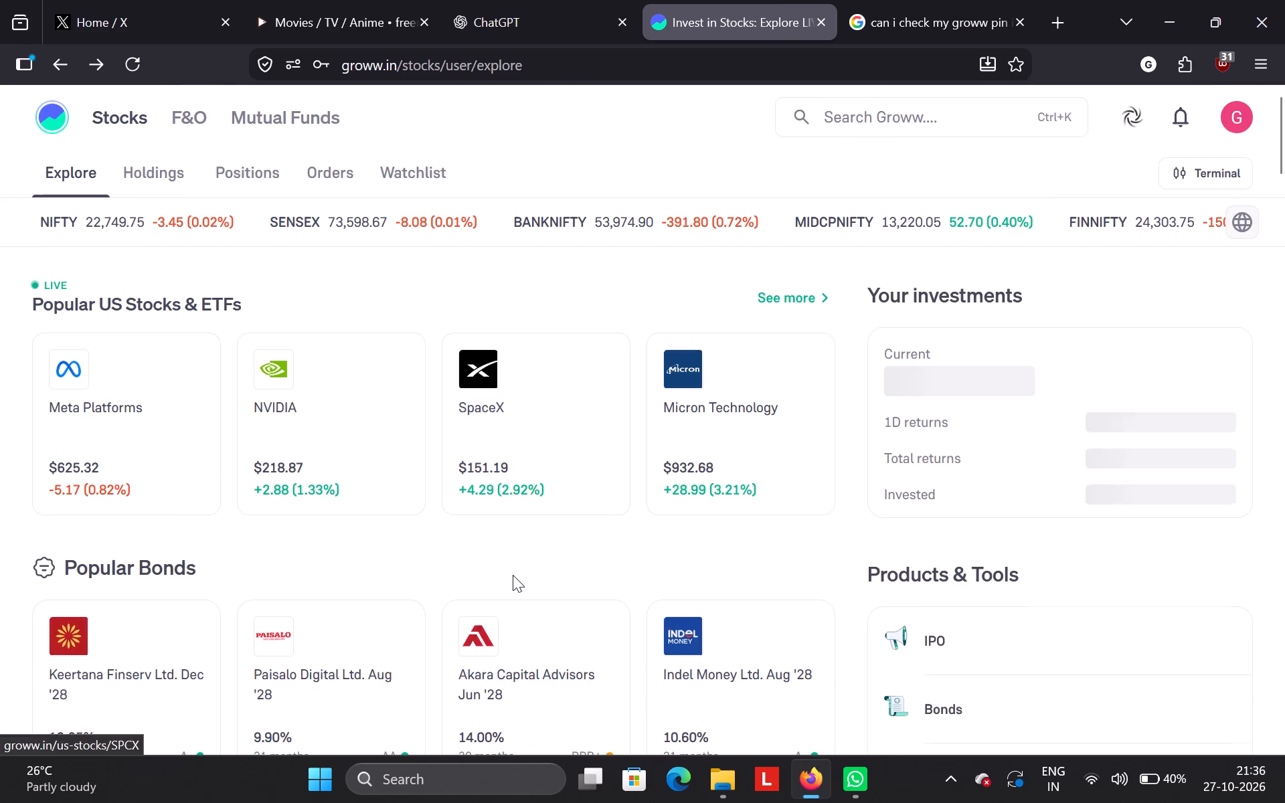
Look through the Explore page's popular bonds, most bought, most traded in MTF and top intraday stocks, and trending sectors.
scroll(513, 575, down, 4)
scroll(513, 575, up, 7)
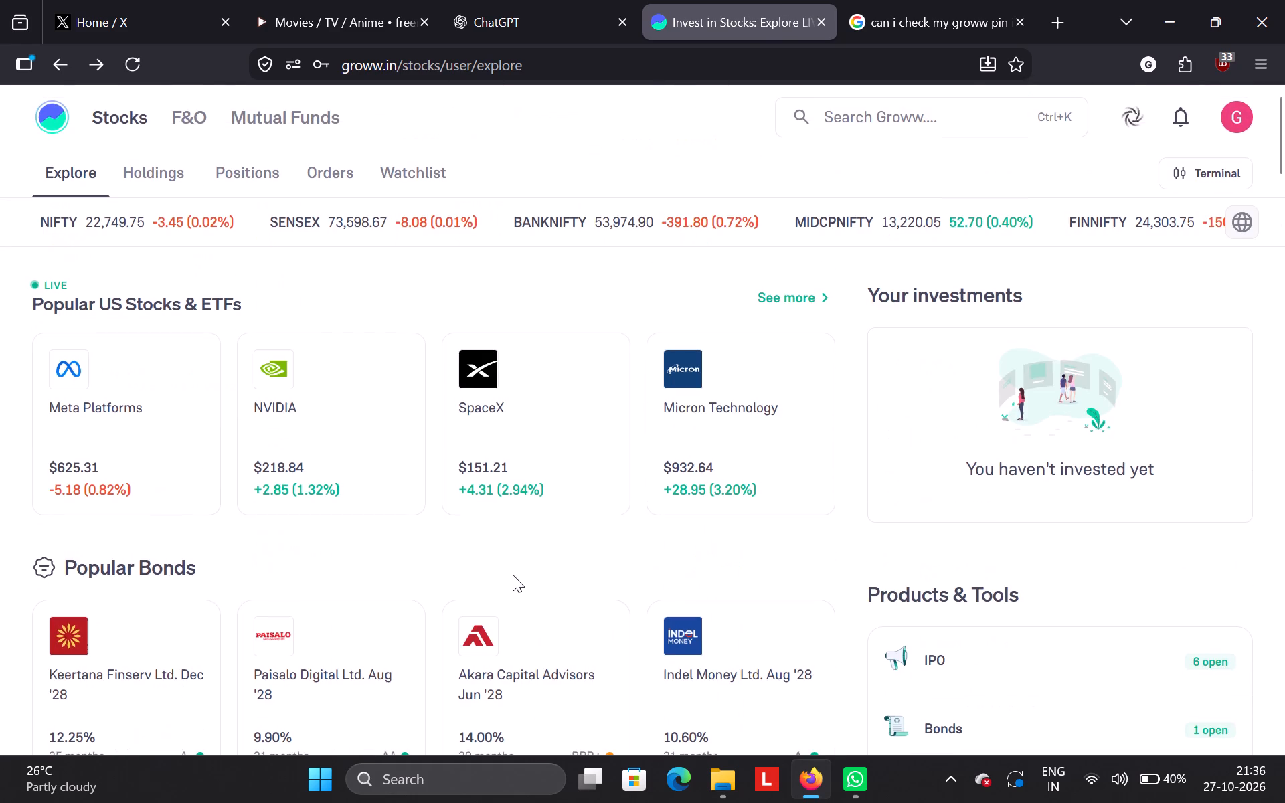
scroll(446, 505, down, 2)
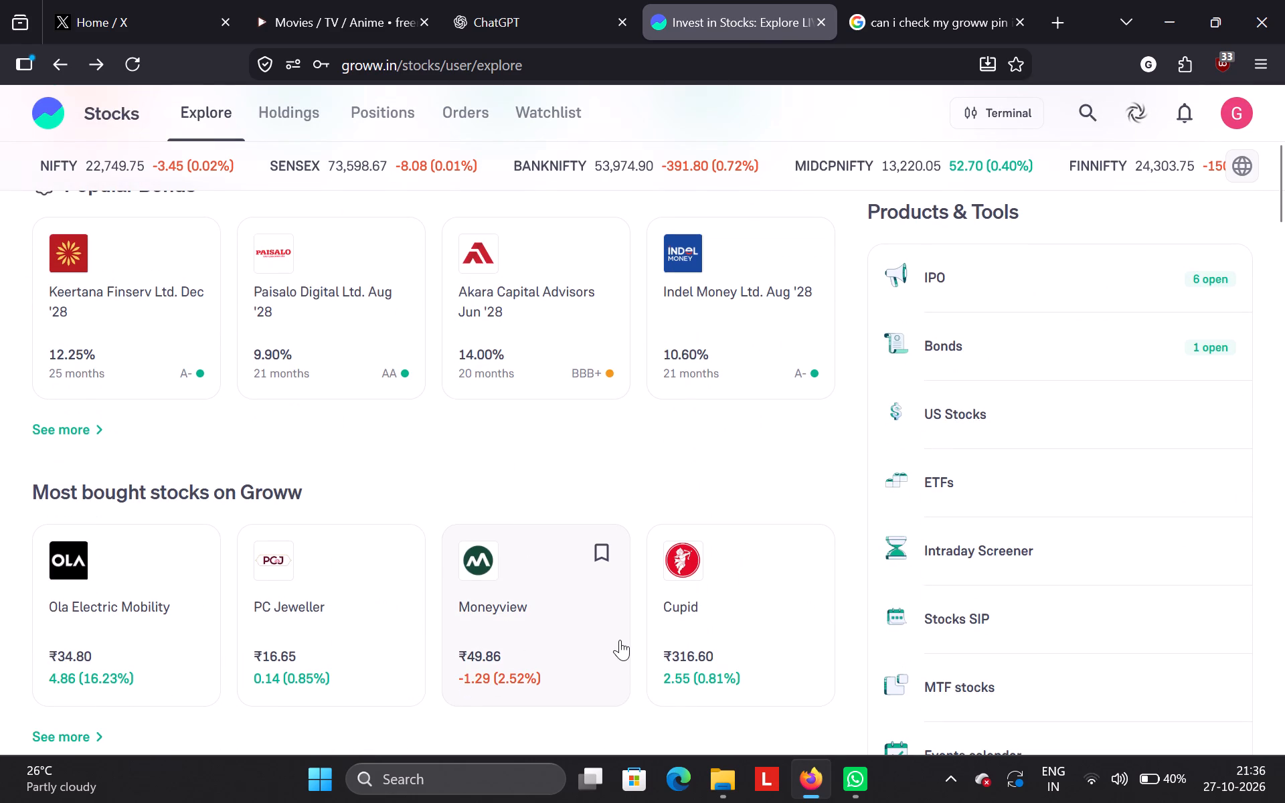
scroll(579, 533, up, 5)
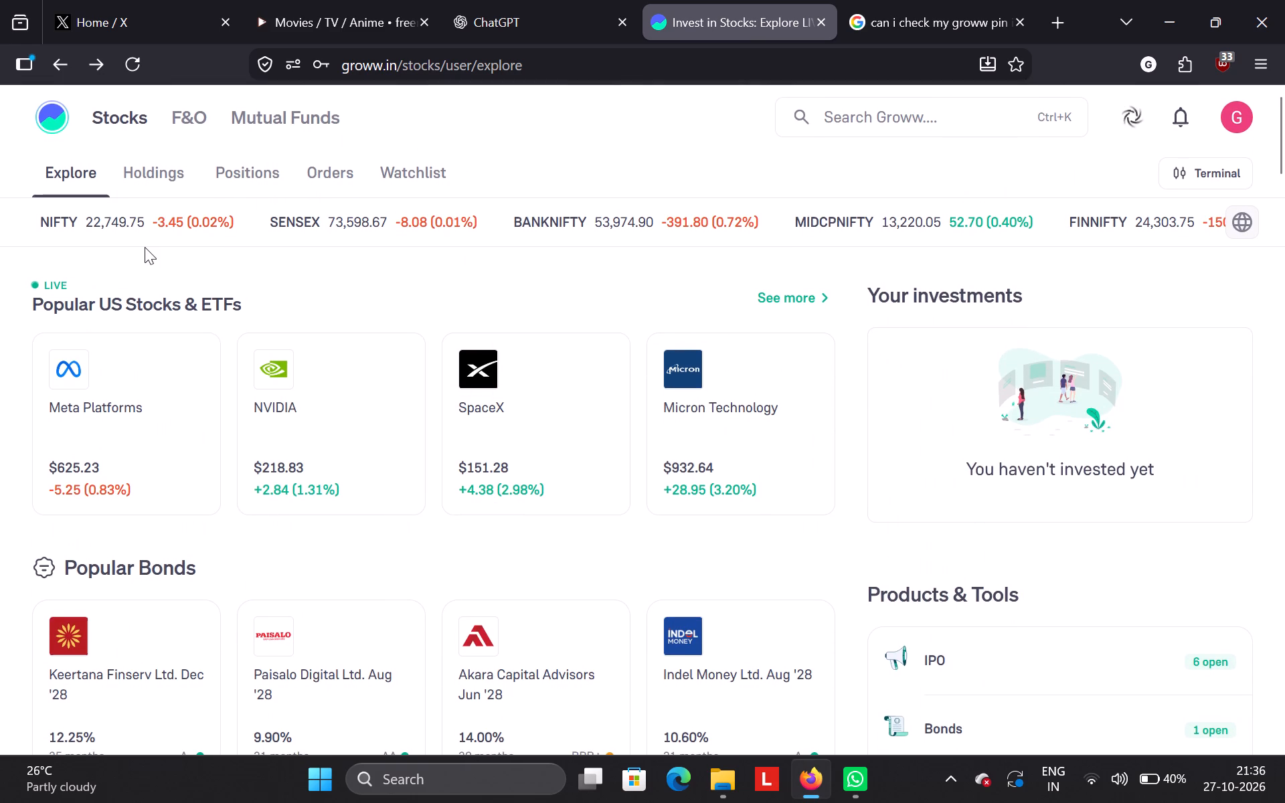
scroll(412, 520, down, 14)
scroll(412, 520, up, 8)
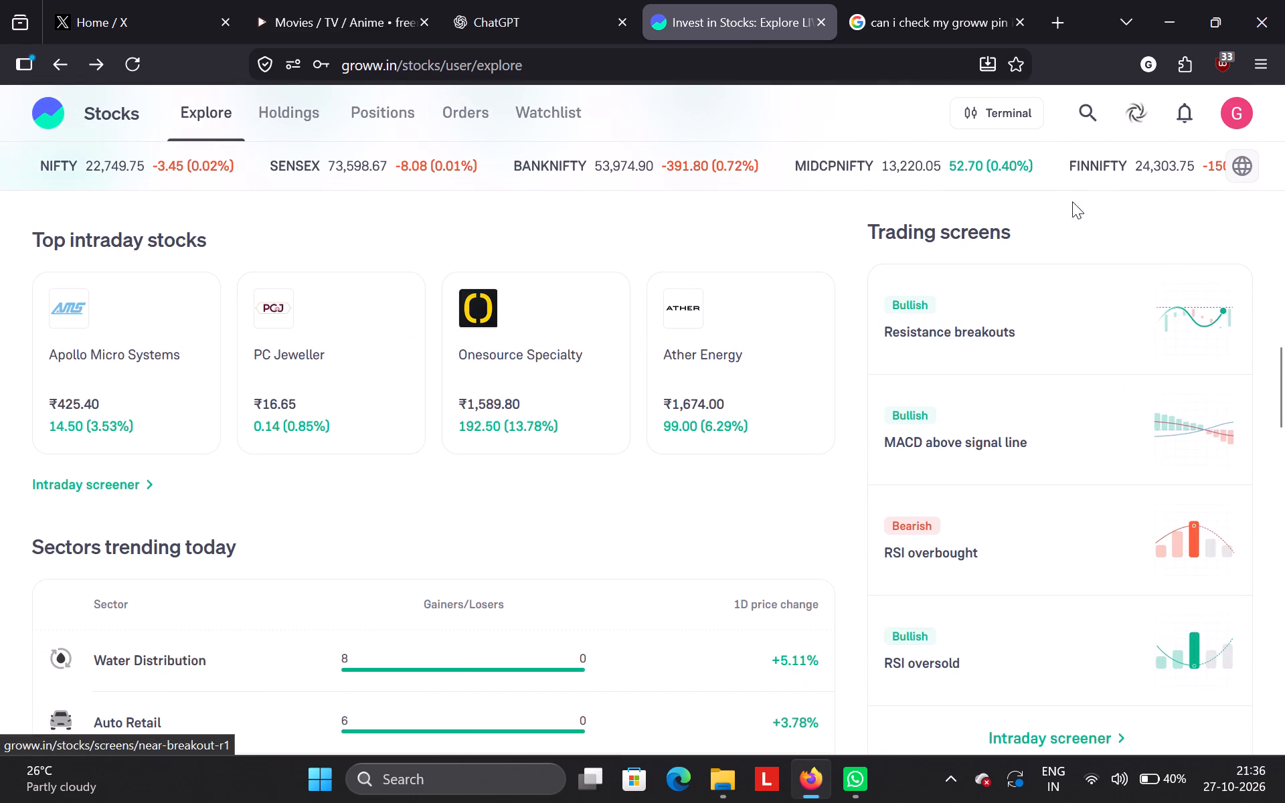
scroll(727, 271, up, 2)
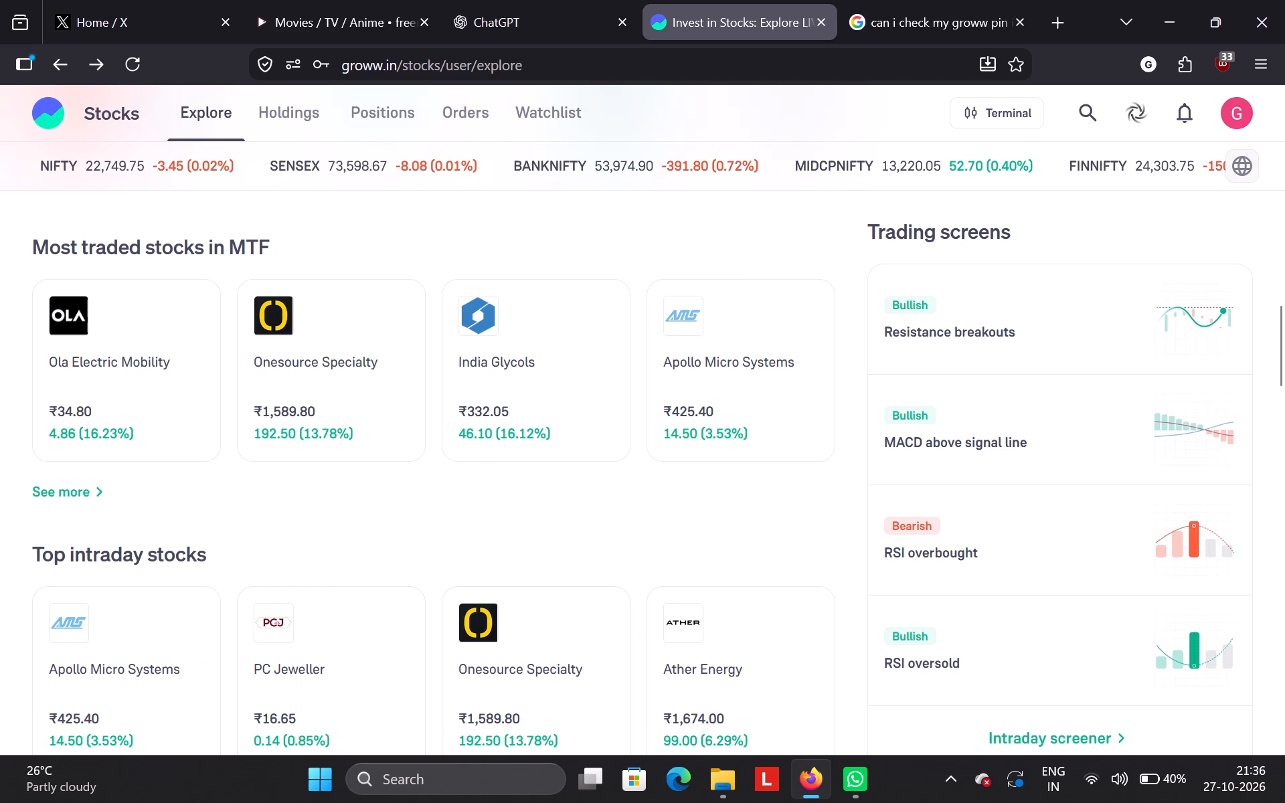
scroll(403, 499, up, 1)
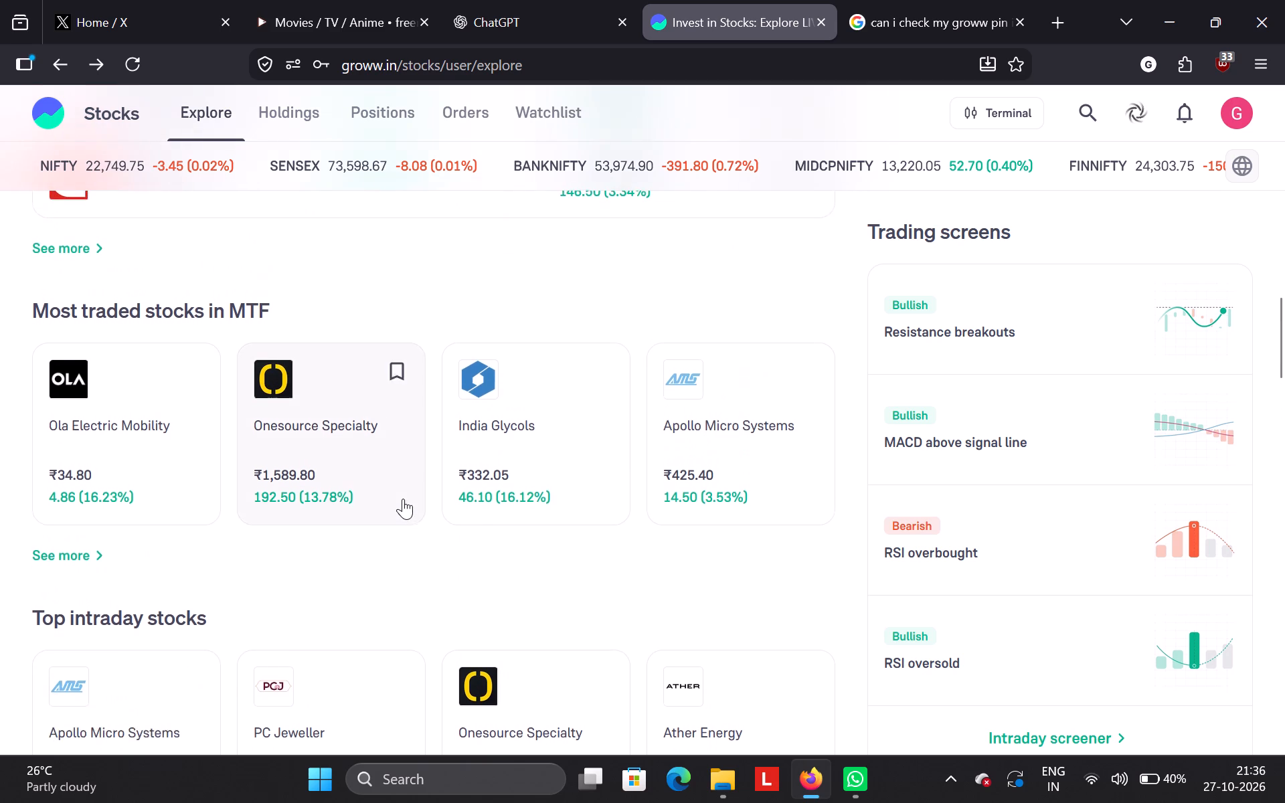
scroll(403, 499, up, 1)
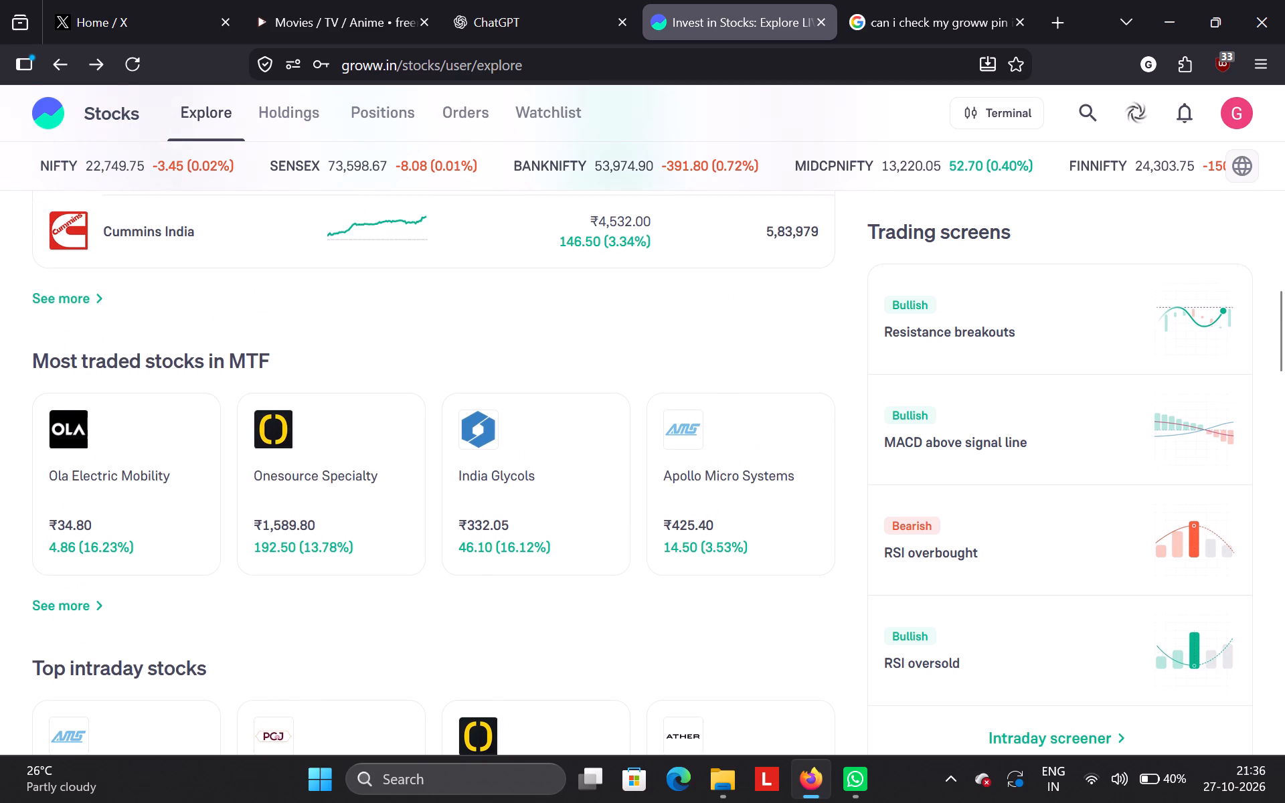
scroll(296, 363, up, 1)
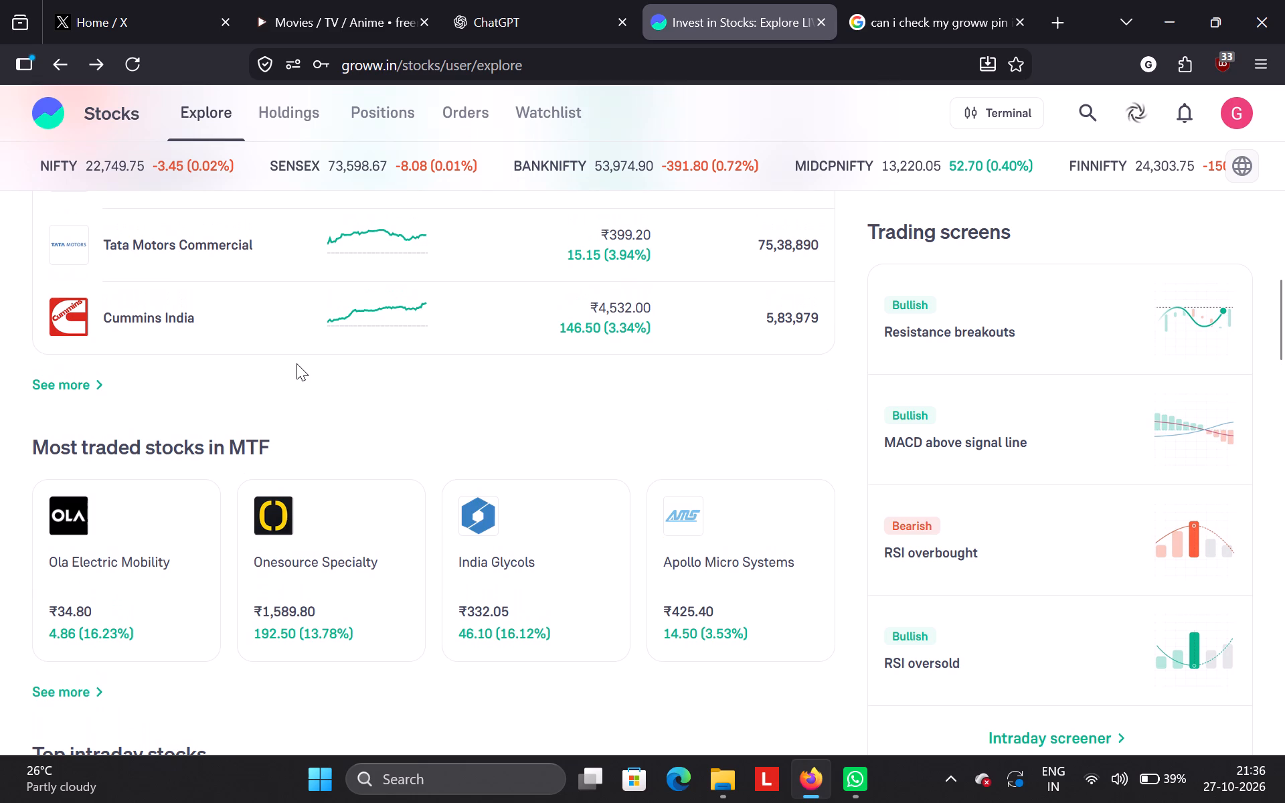
View the full list of most traded stocks in MTF, and return to the Explore page.
click(63, 693)
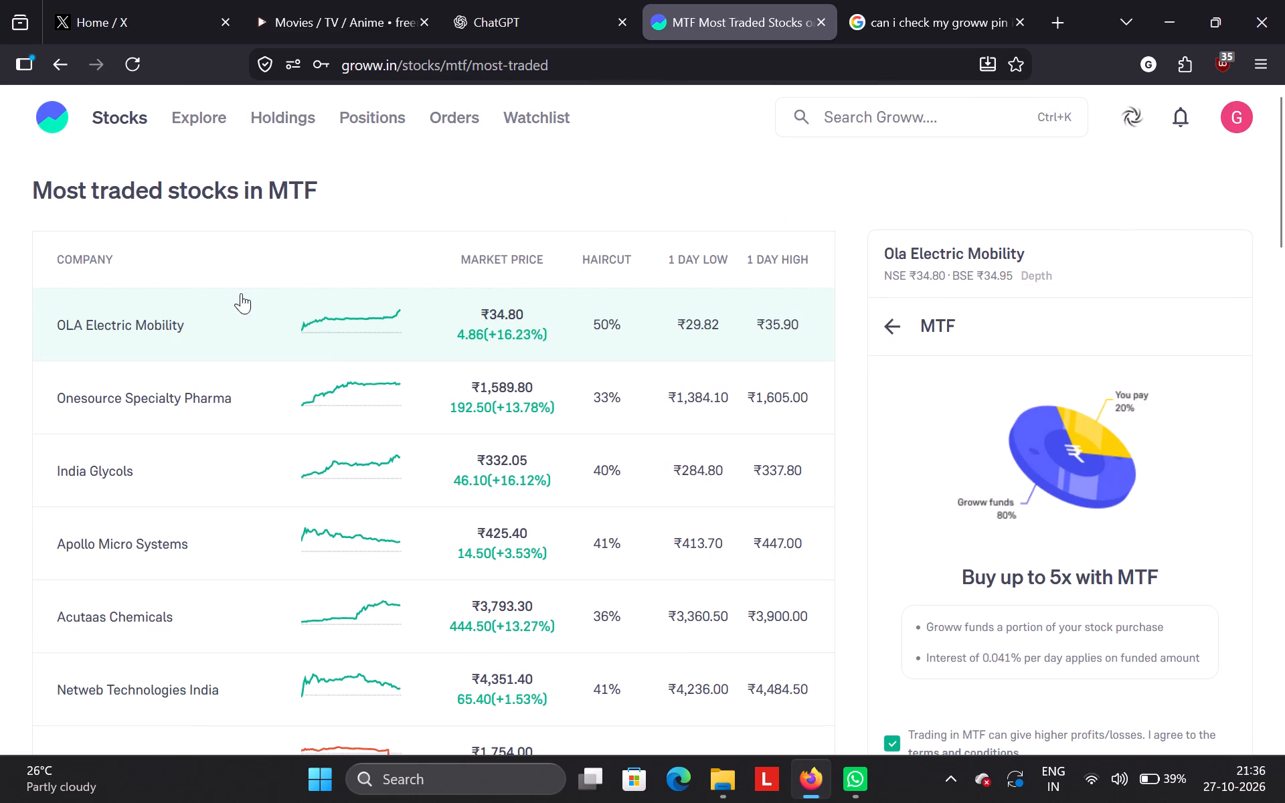
click(56, 64)
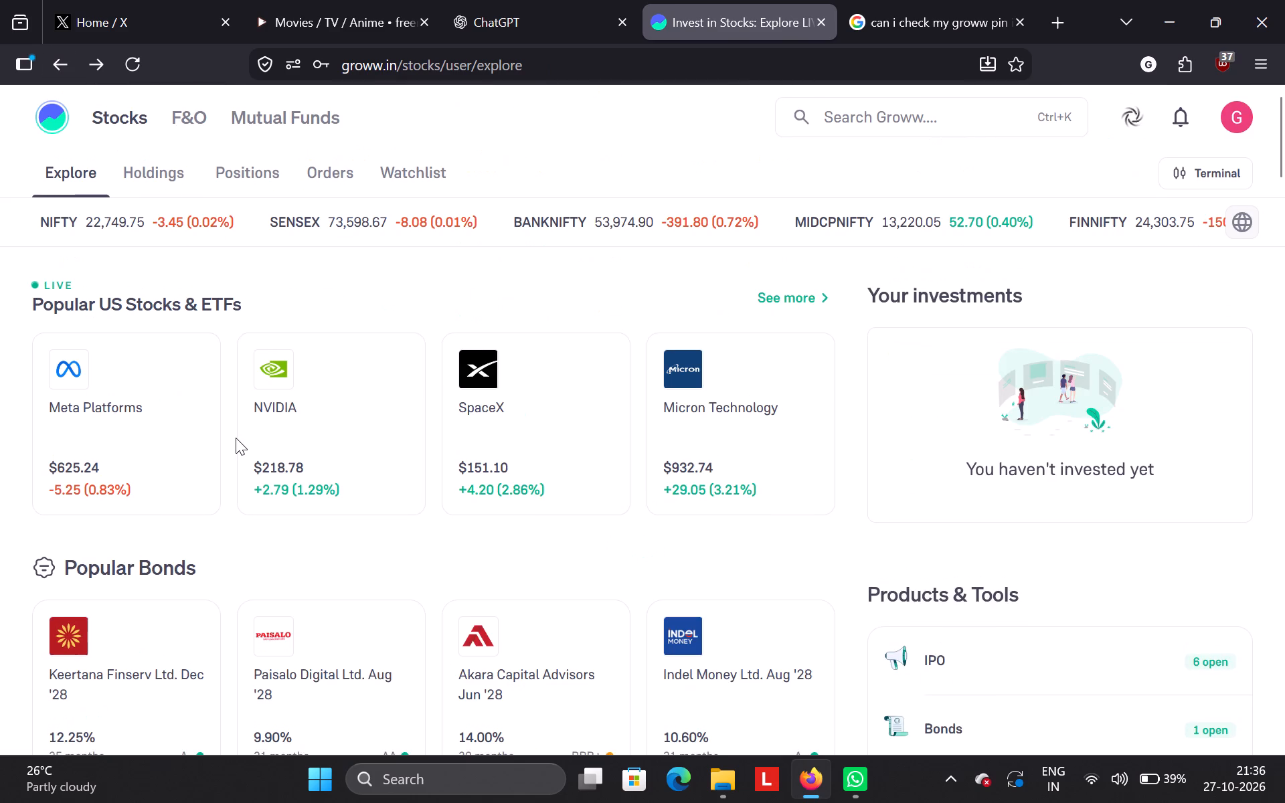
Open the full list of most bought stocks on Groww and look through its companies, prices and volumes.
scroll(236, 438, up, 2)
scroll(253, 549, down, 1)
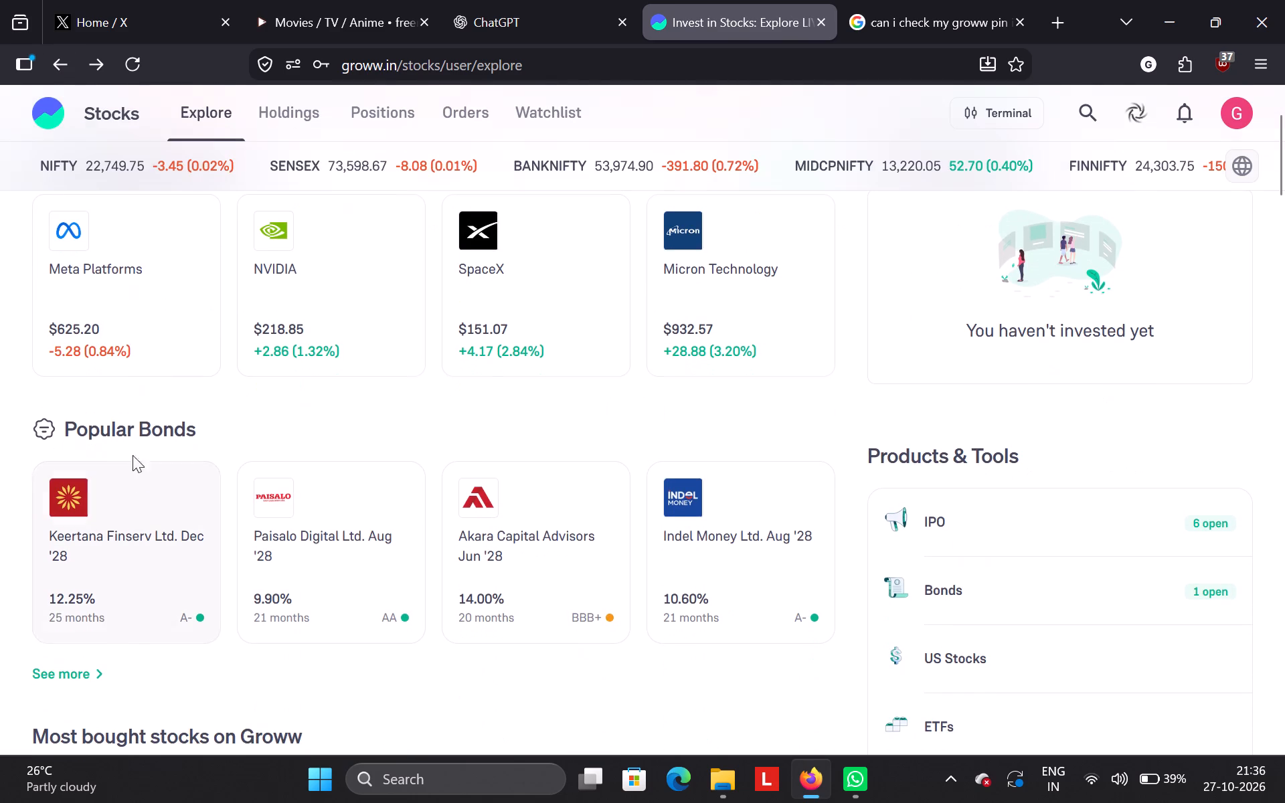
scroll(224, 443, down, 1)
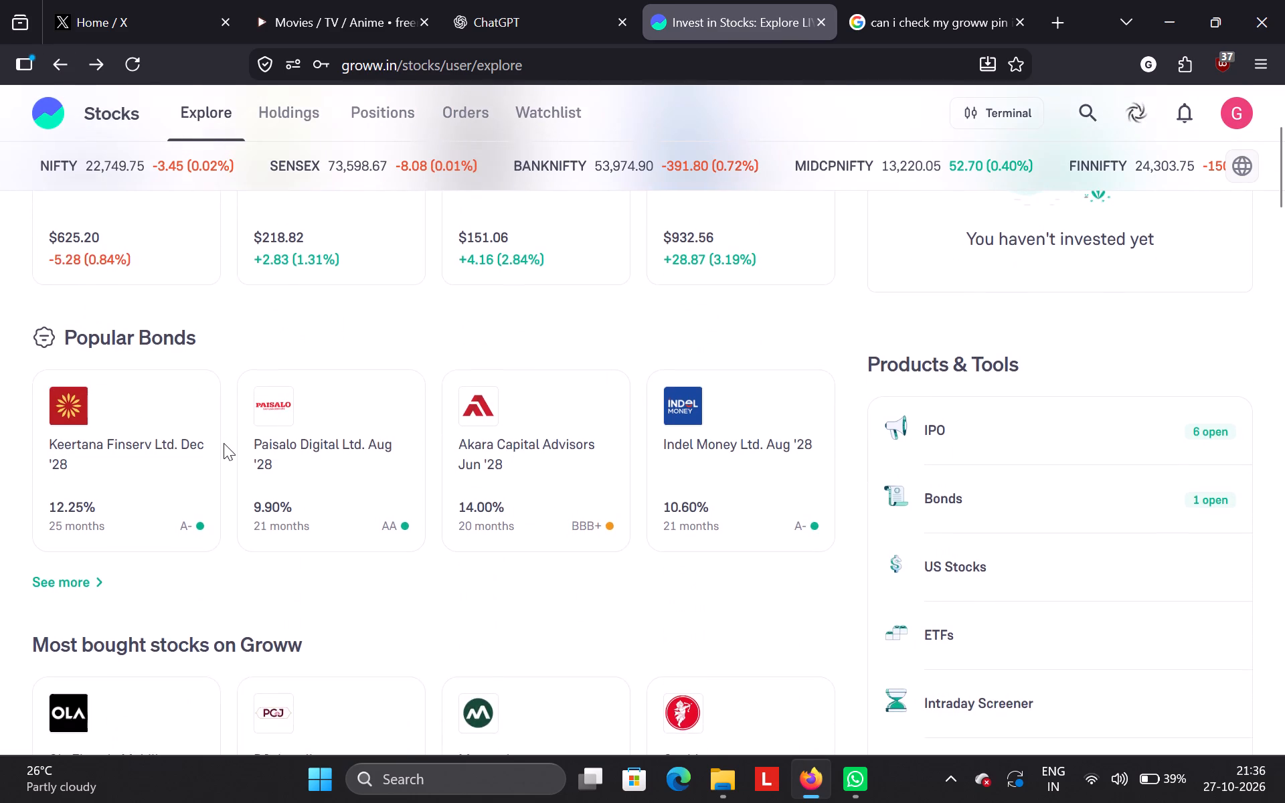
scroll(224, 443, down, 1)
scroll(258, 539, down, 1)
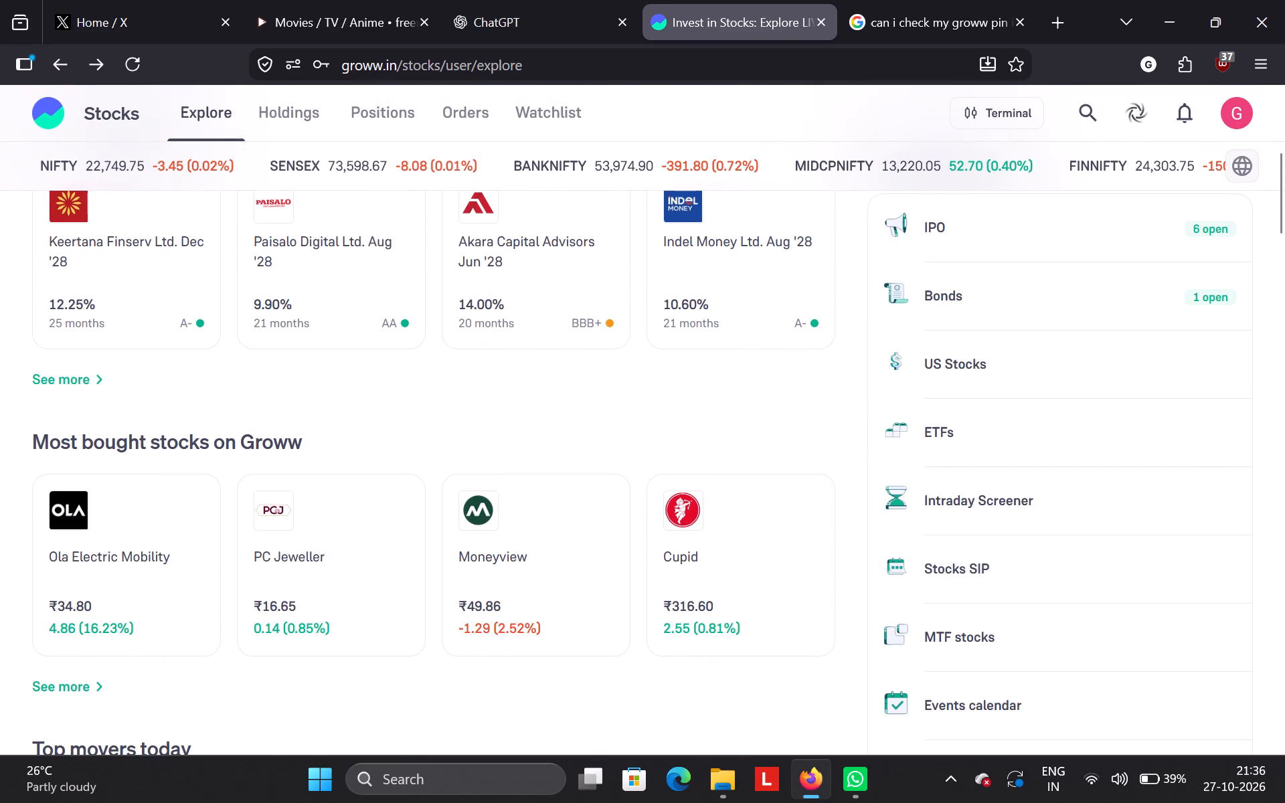
click(68, 685)
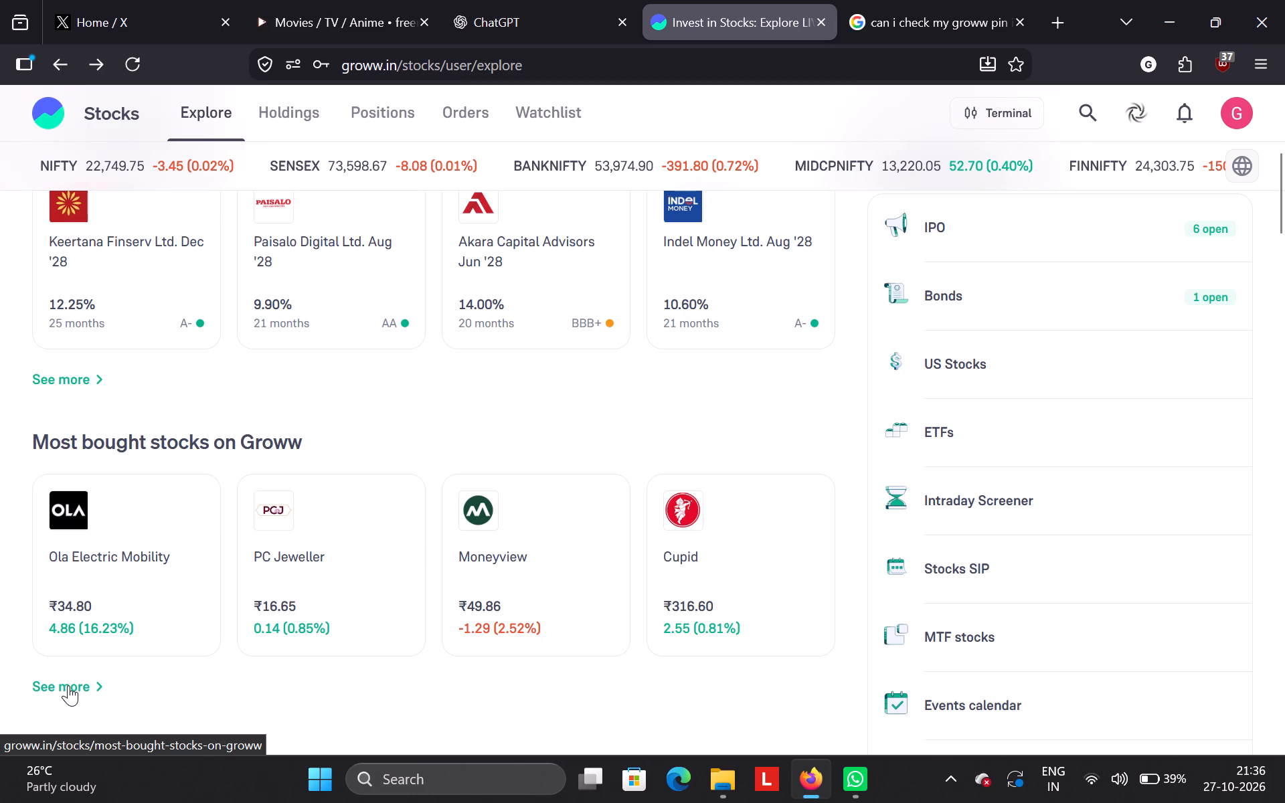
click(94, 681)
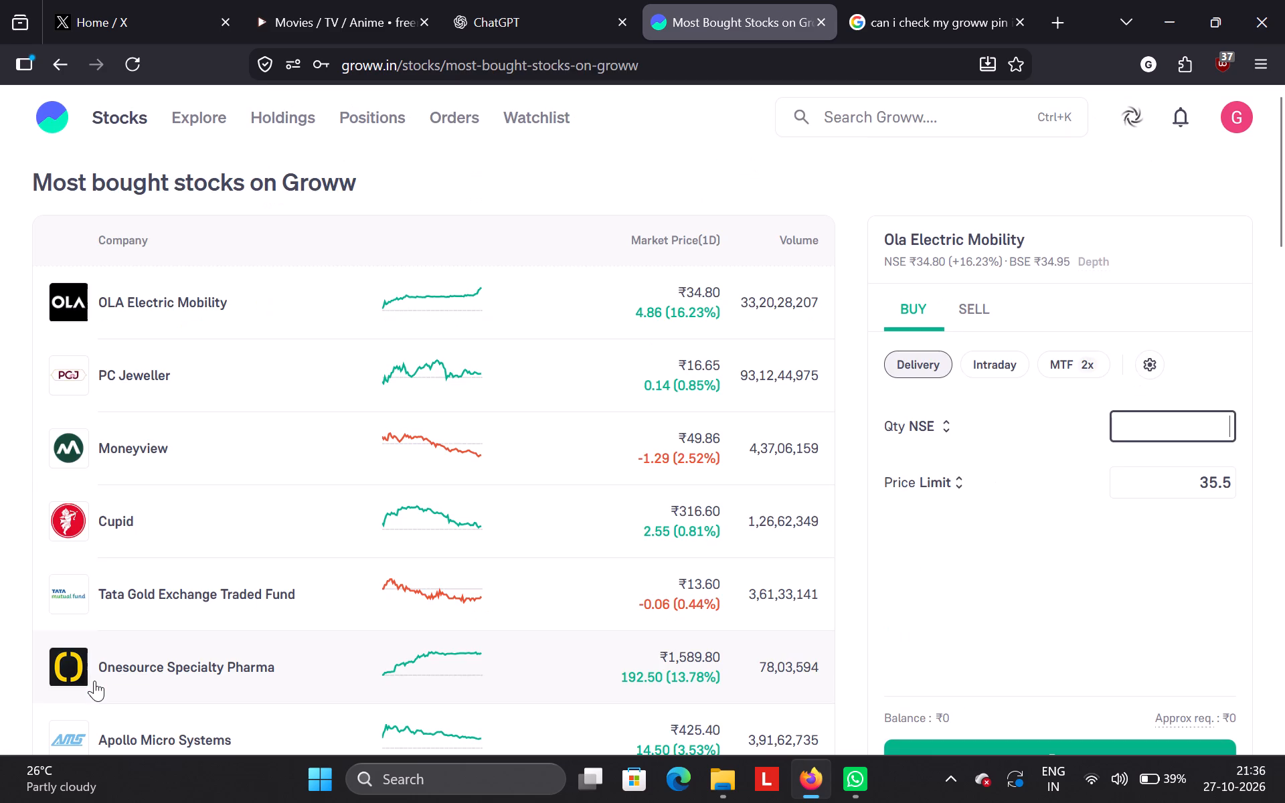
scroll(339, 426, up, 1)
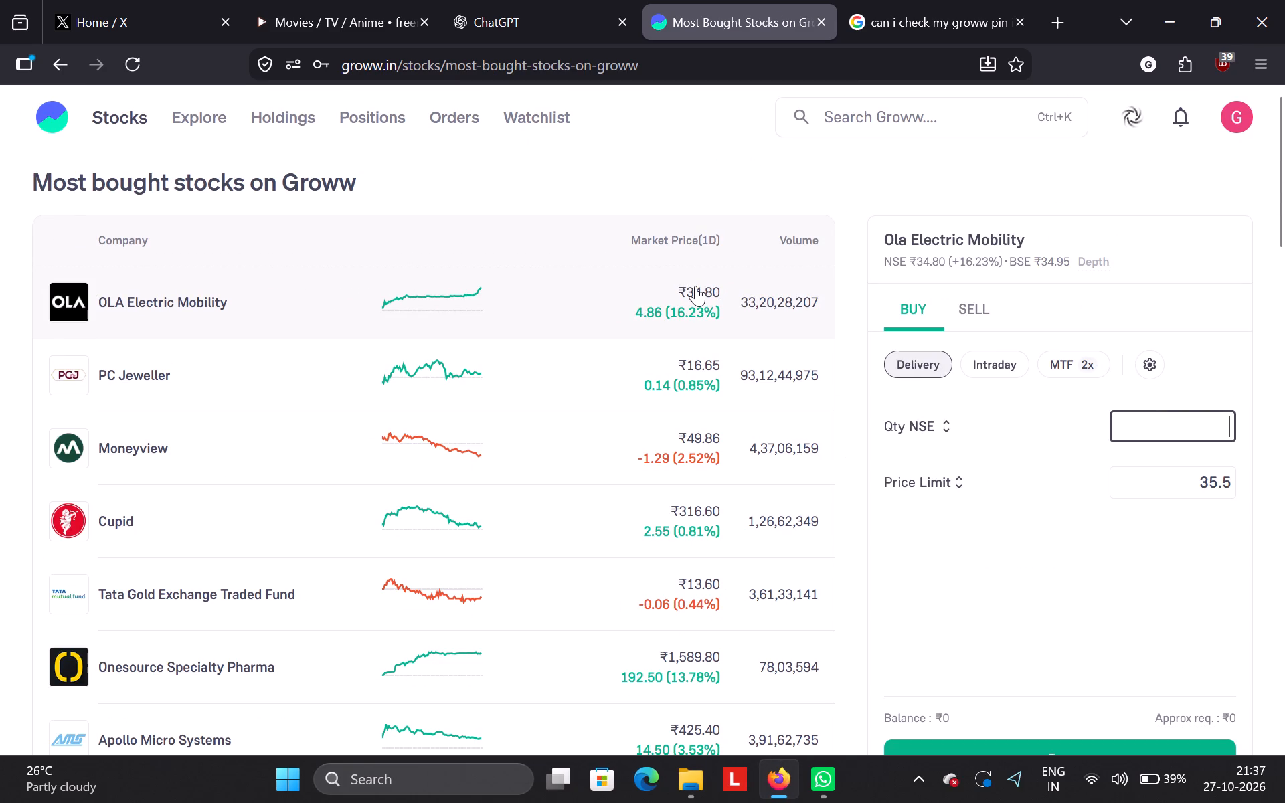
scroll(396, 401, down, 1)
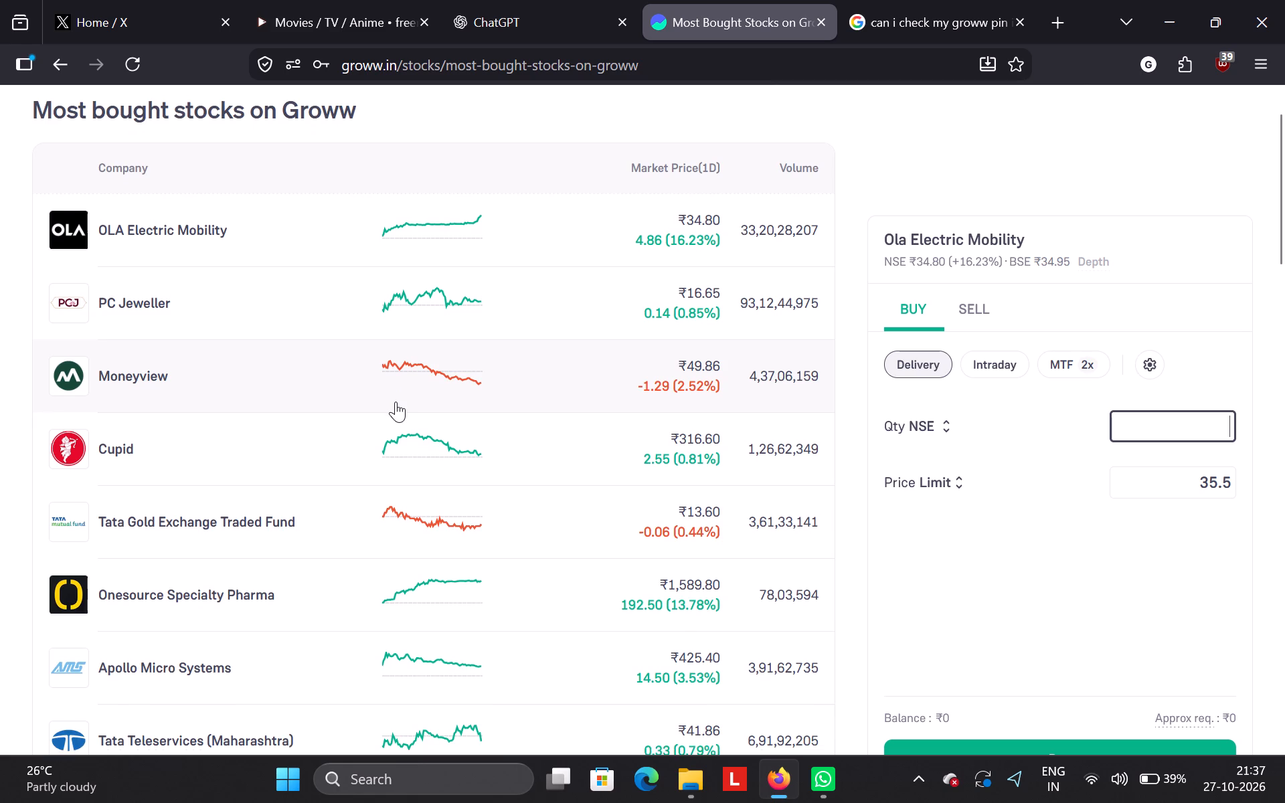
scroll(396, 401, down, 1)
scroll(396, 401, up, 1)
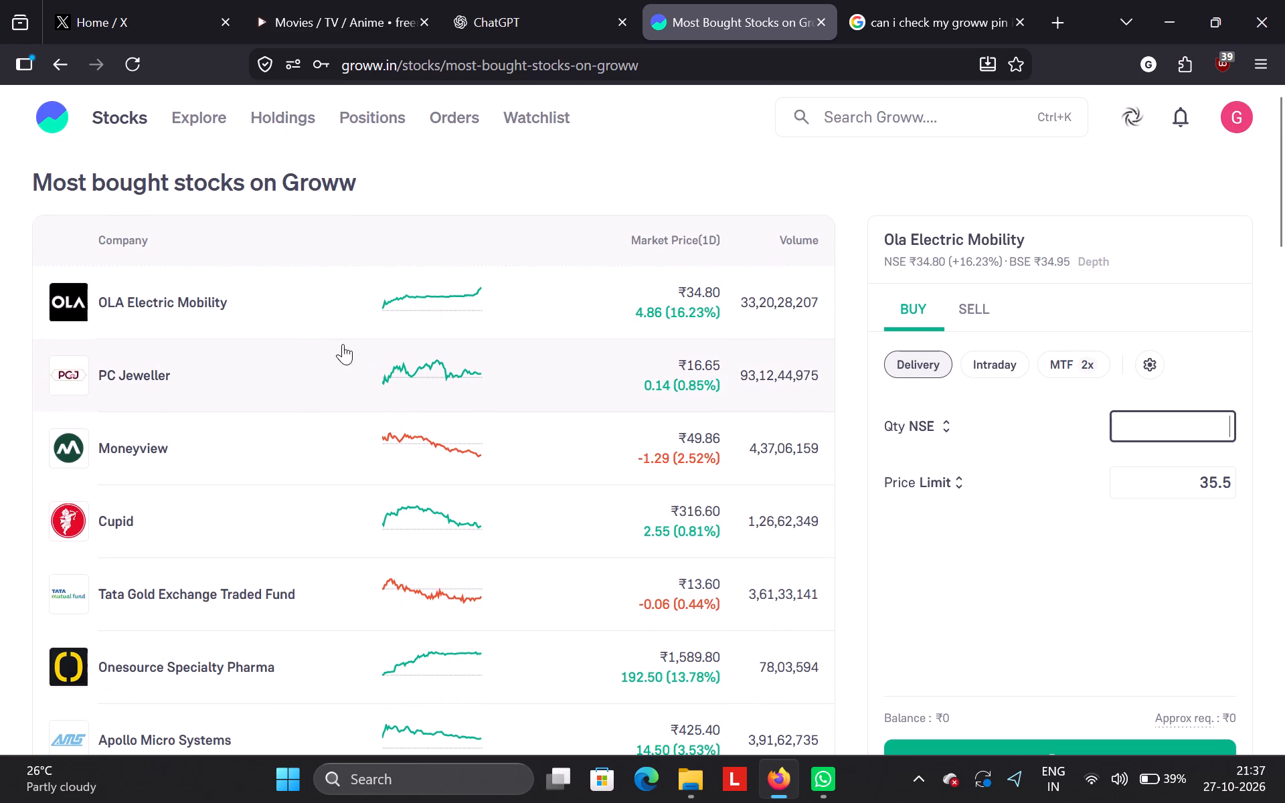
Open the OLA Electric Mobility stock page from the most bought list and examine its one-day price chart.
click(249, 310)
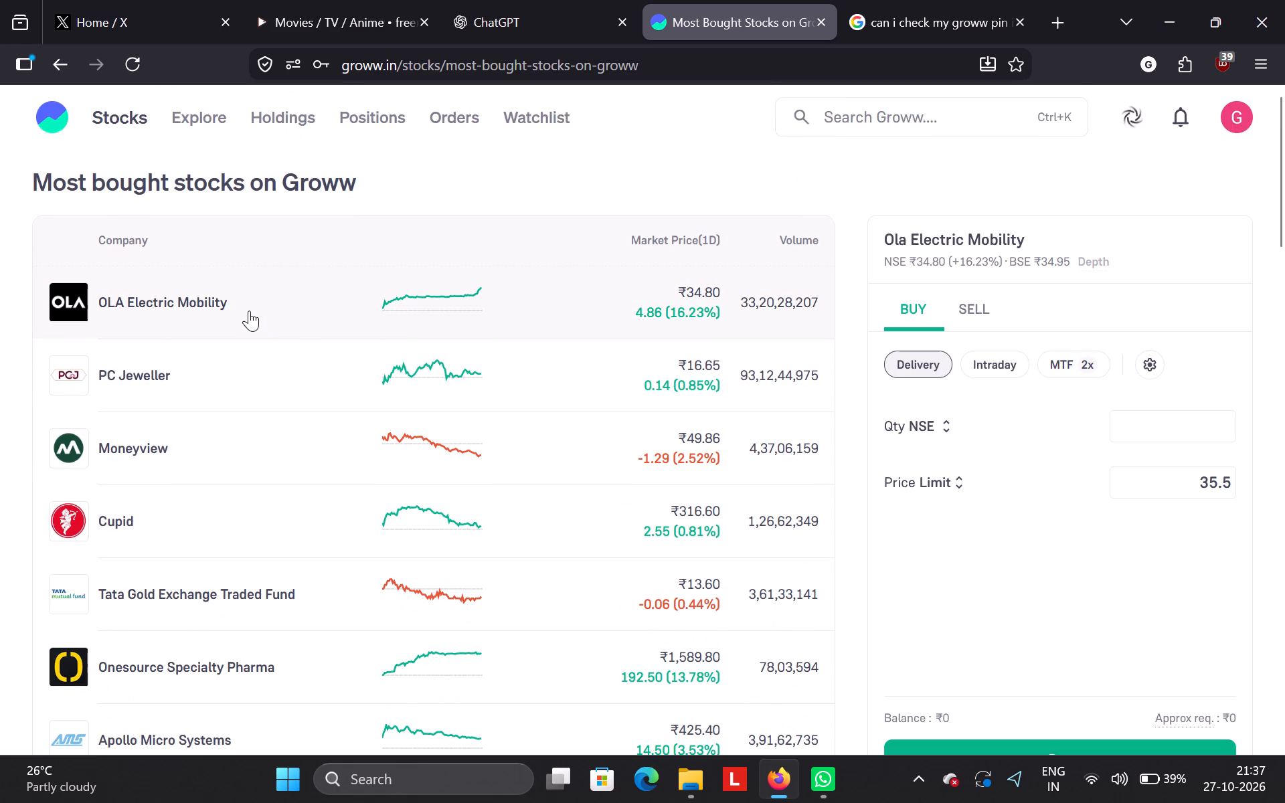
click(181, 303)
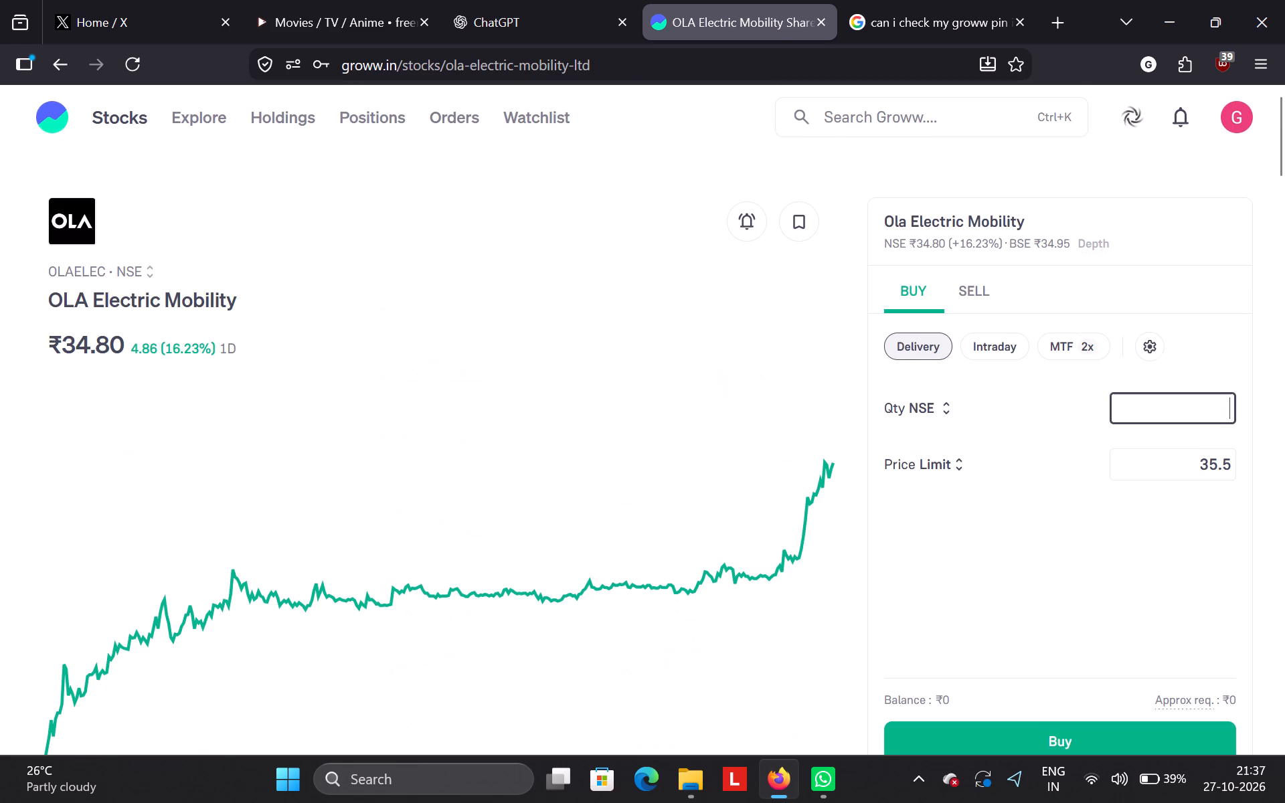
scroll(462, 422, down, 2)
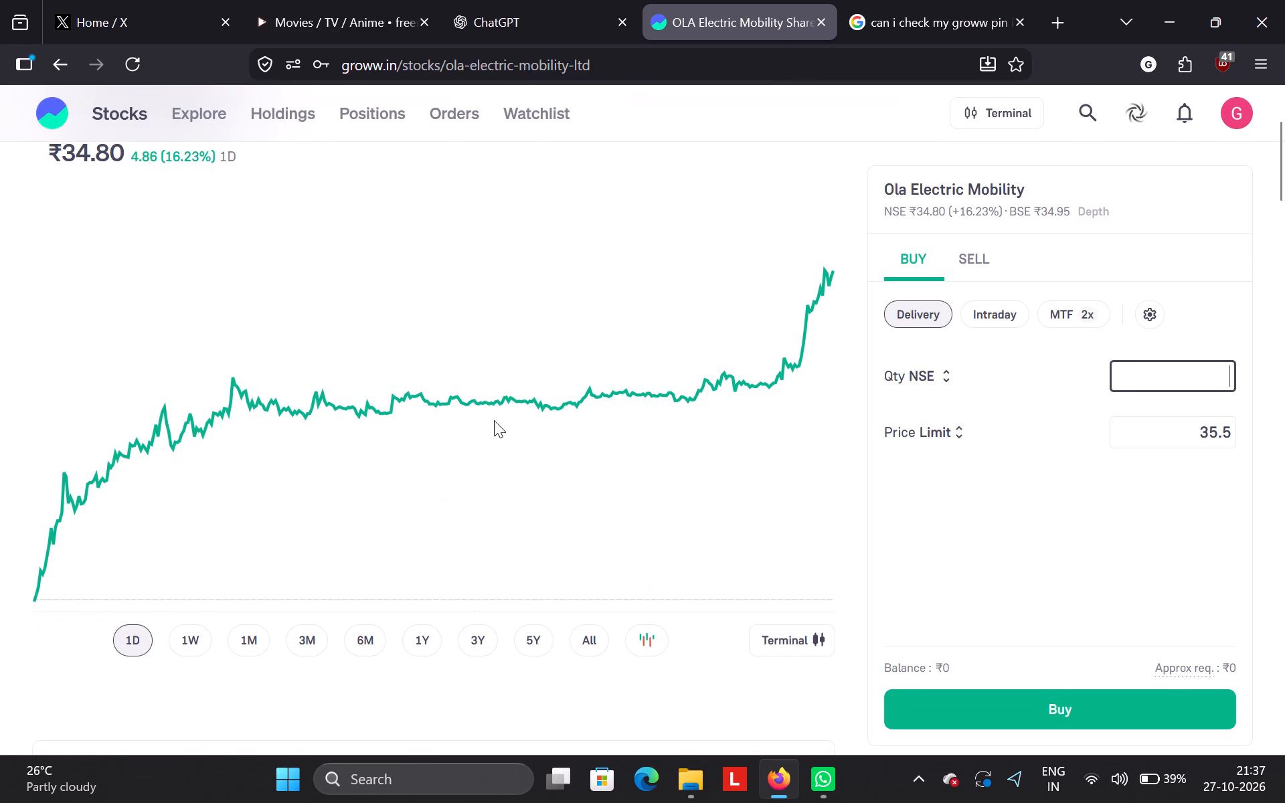
scroll(484, 501, up, 1)
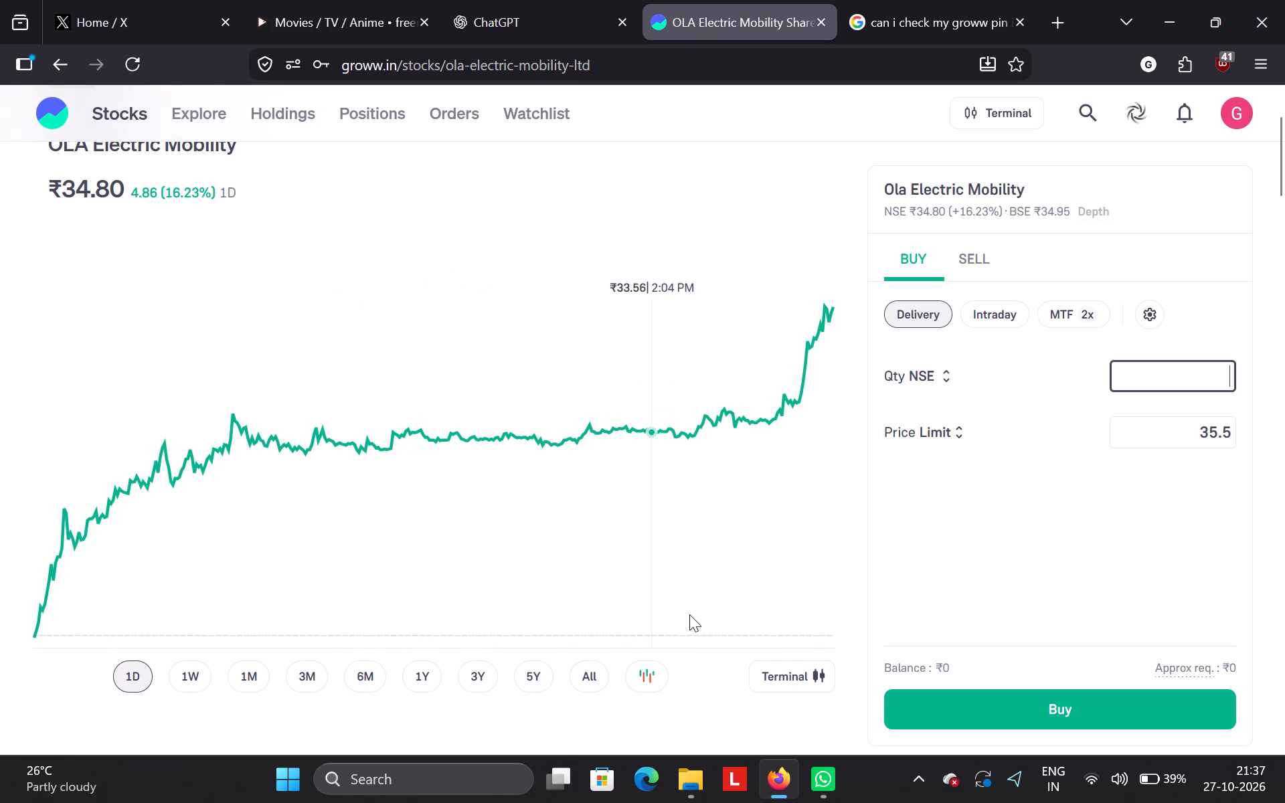
Open OLA Electric Mobility's chart in the Terminal, dismiss the chart-trading announcement, and bring the chart up in its own browser tab.
click(808, 669)
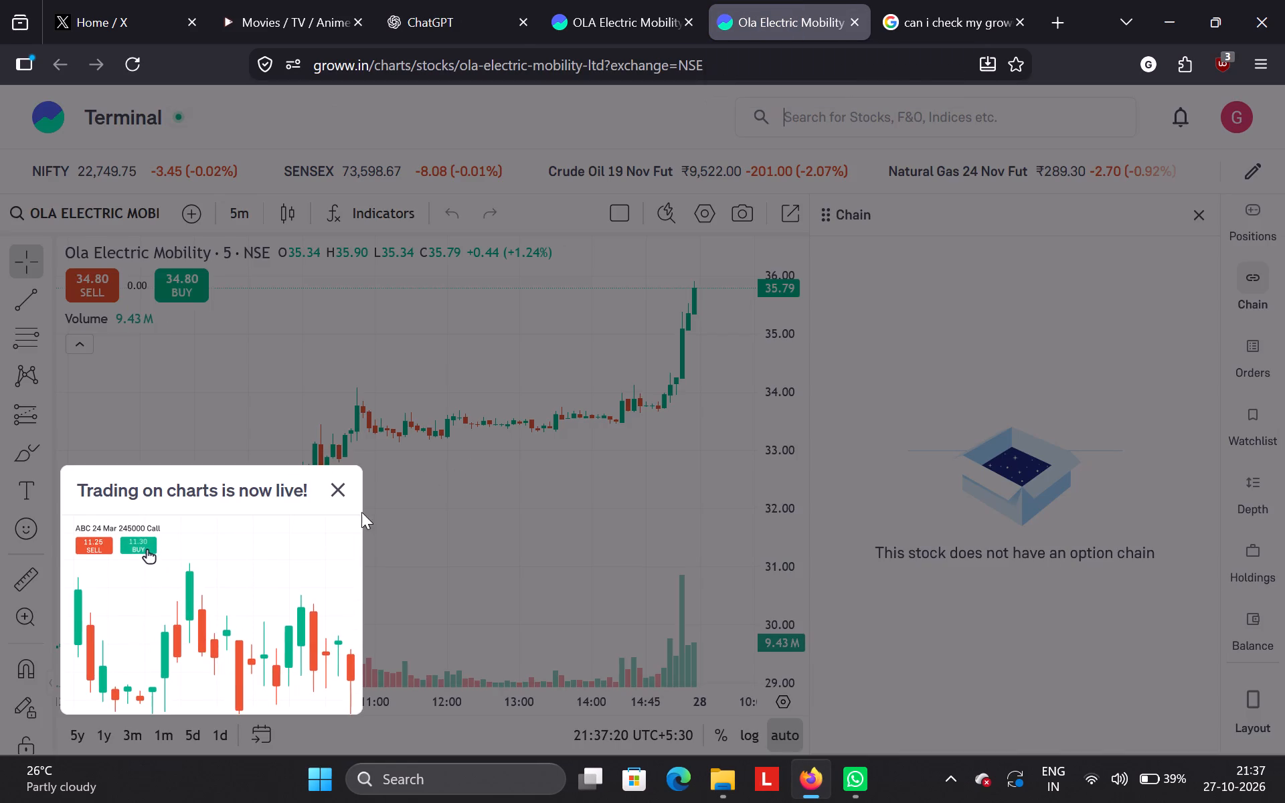
click(336, 486)
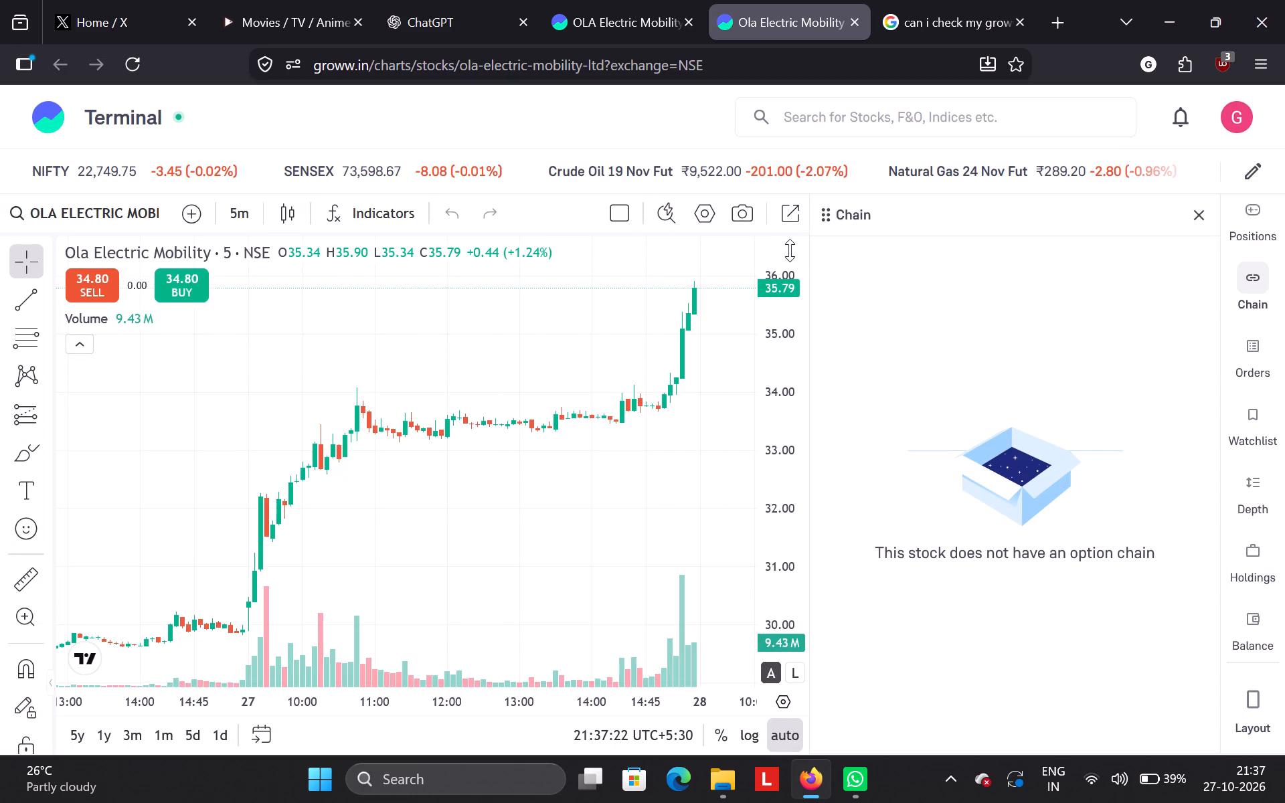
click(795, 223)
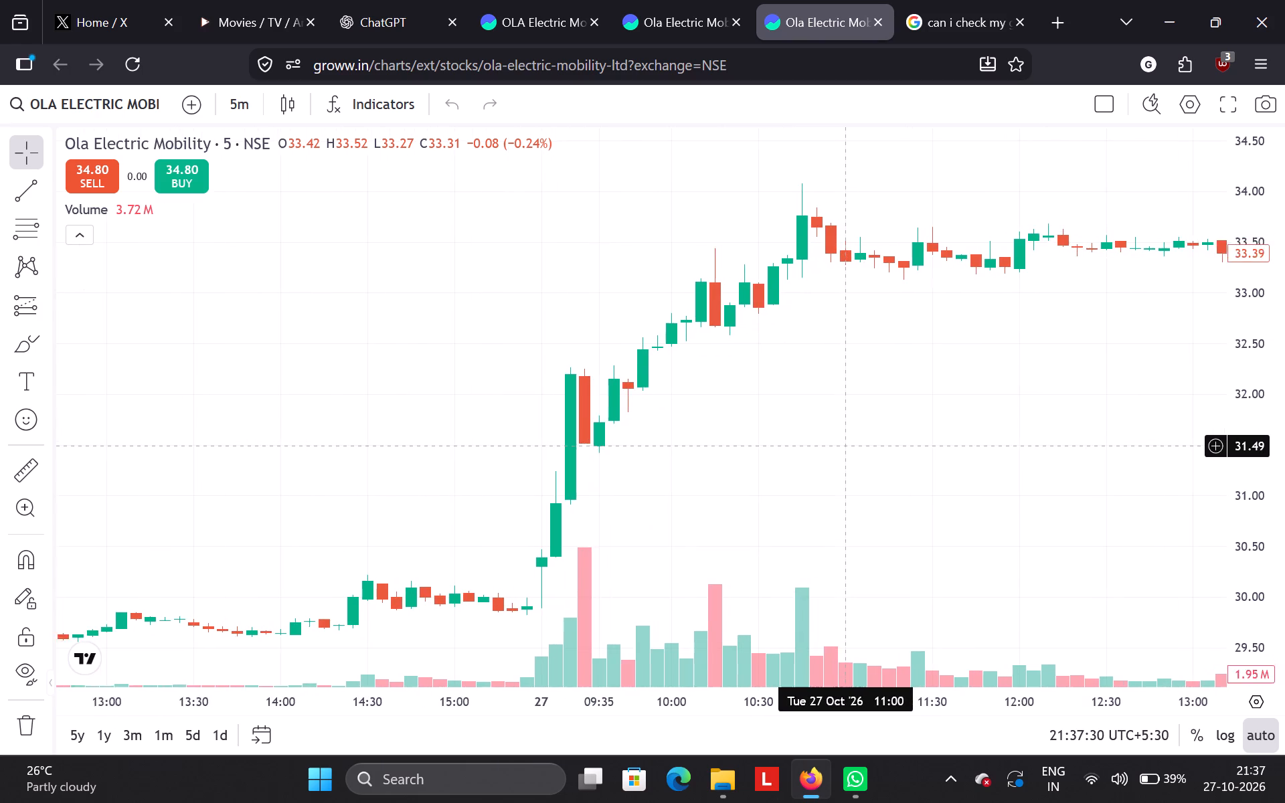
Set the OLA Electric Mobility candlestick chart's interval to 1 day.
scroll(845, 446, left, 6)
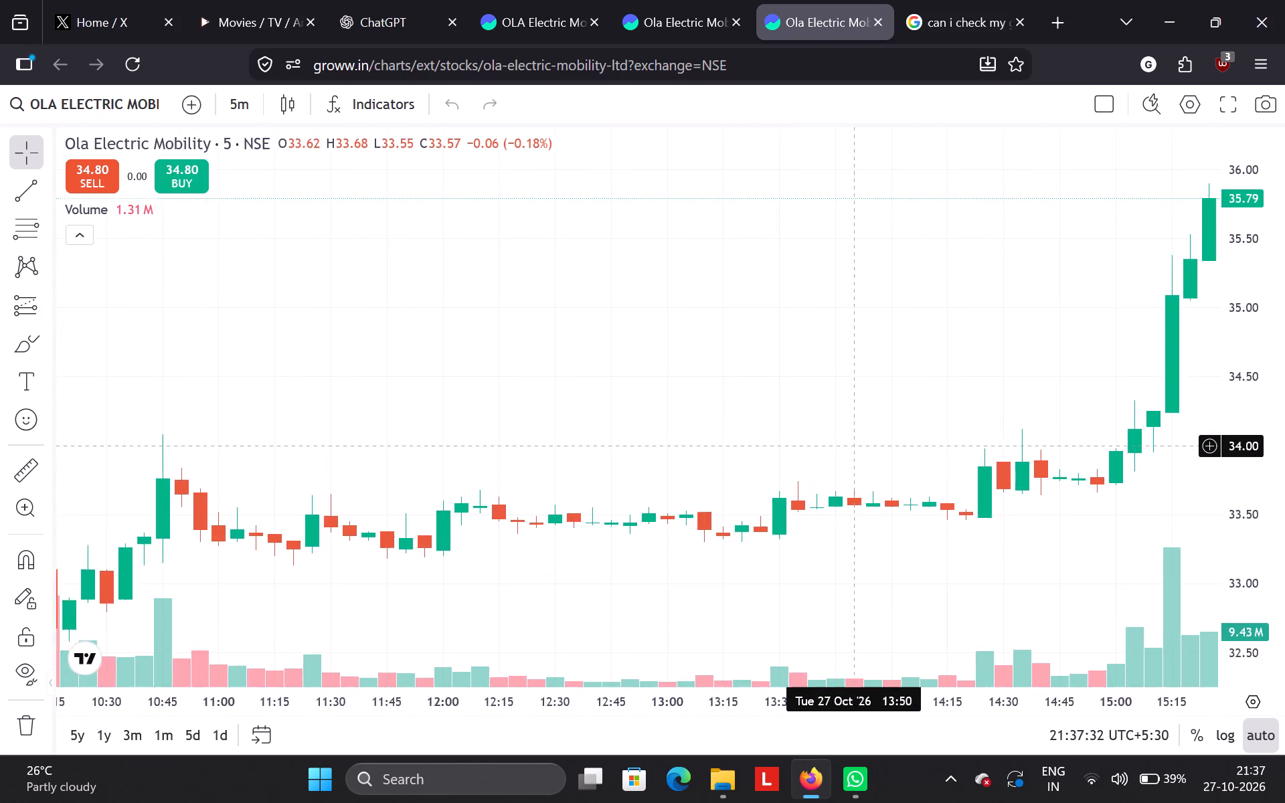
scroll(845, 446, left, 2)
scroll(845, 446, down, 1)
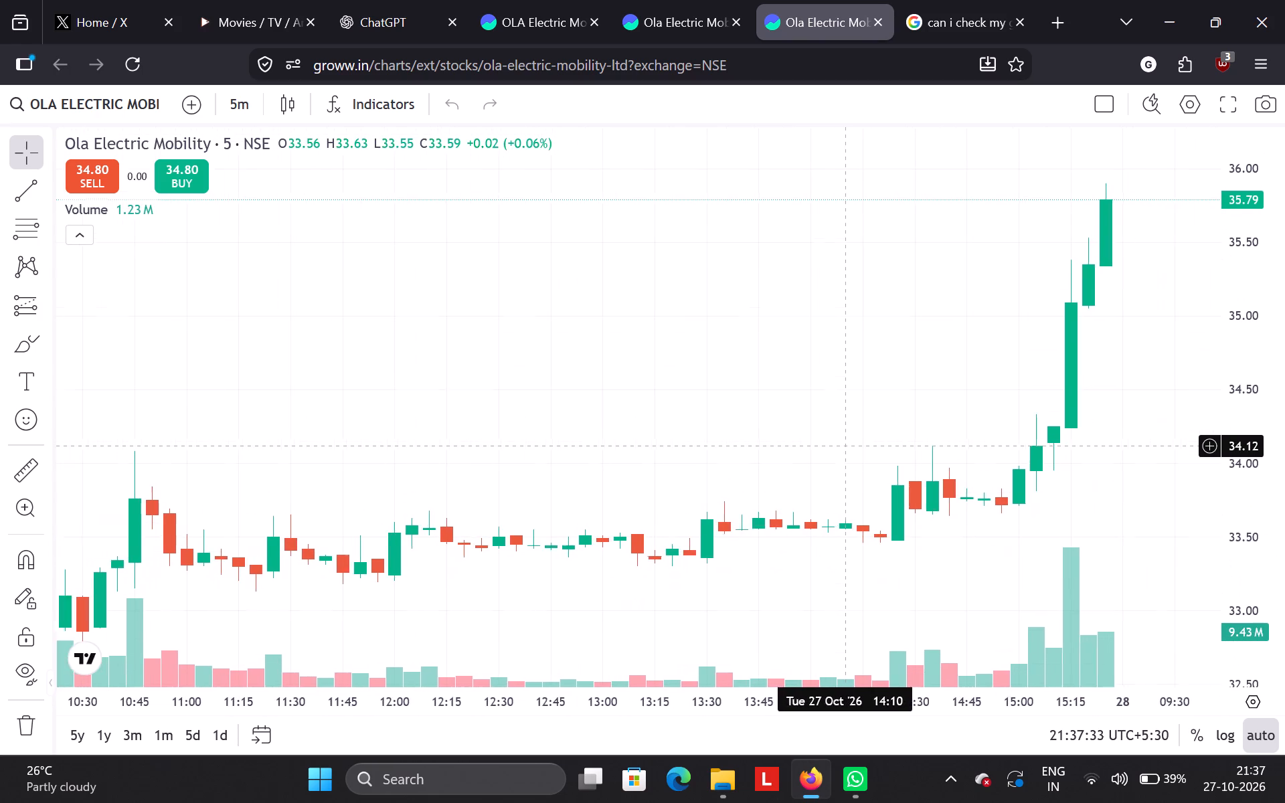
click(224, 88)
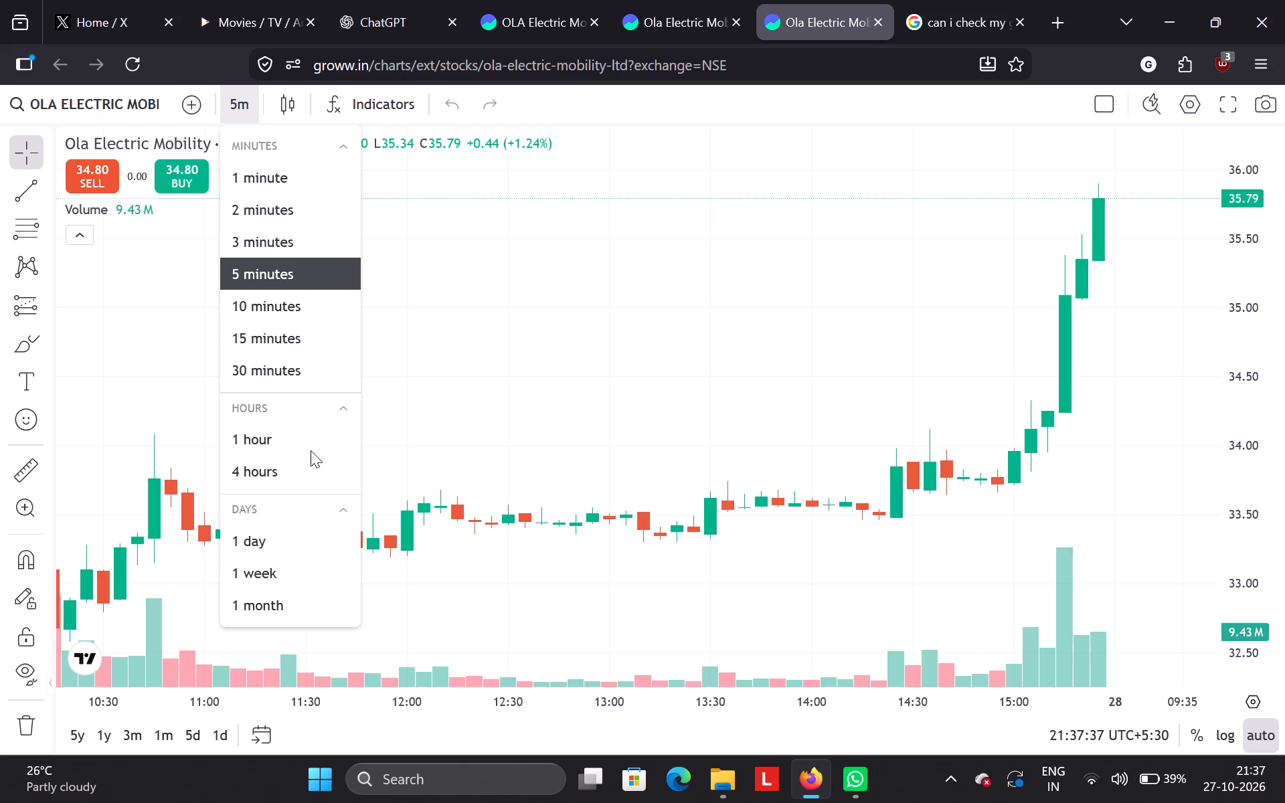
click(298, 549)
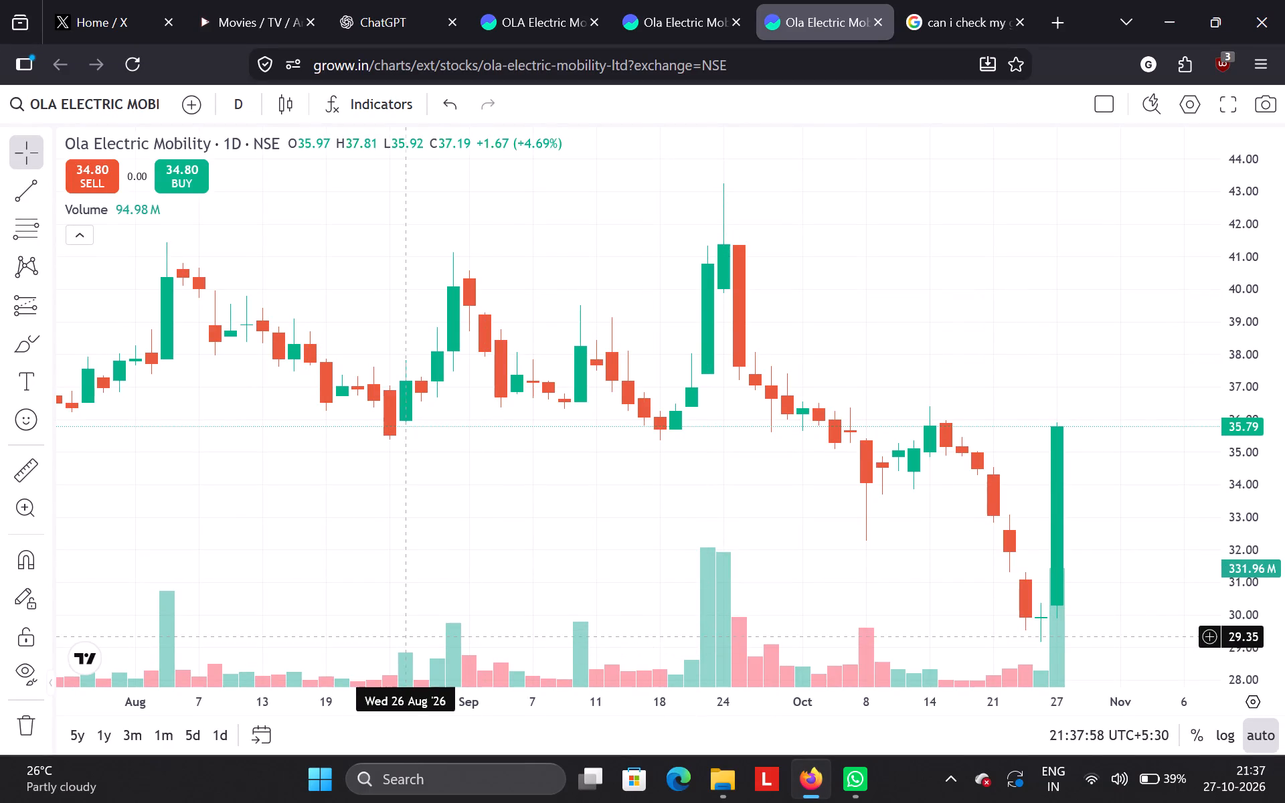
Examine OLA Electric Mobility's daily candles from the earliest trading days through to October 2026.
scroll(188, 430, right, 7)
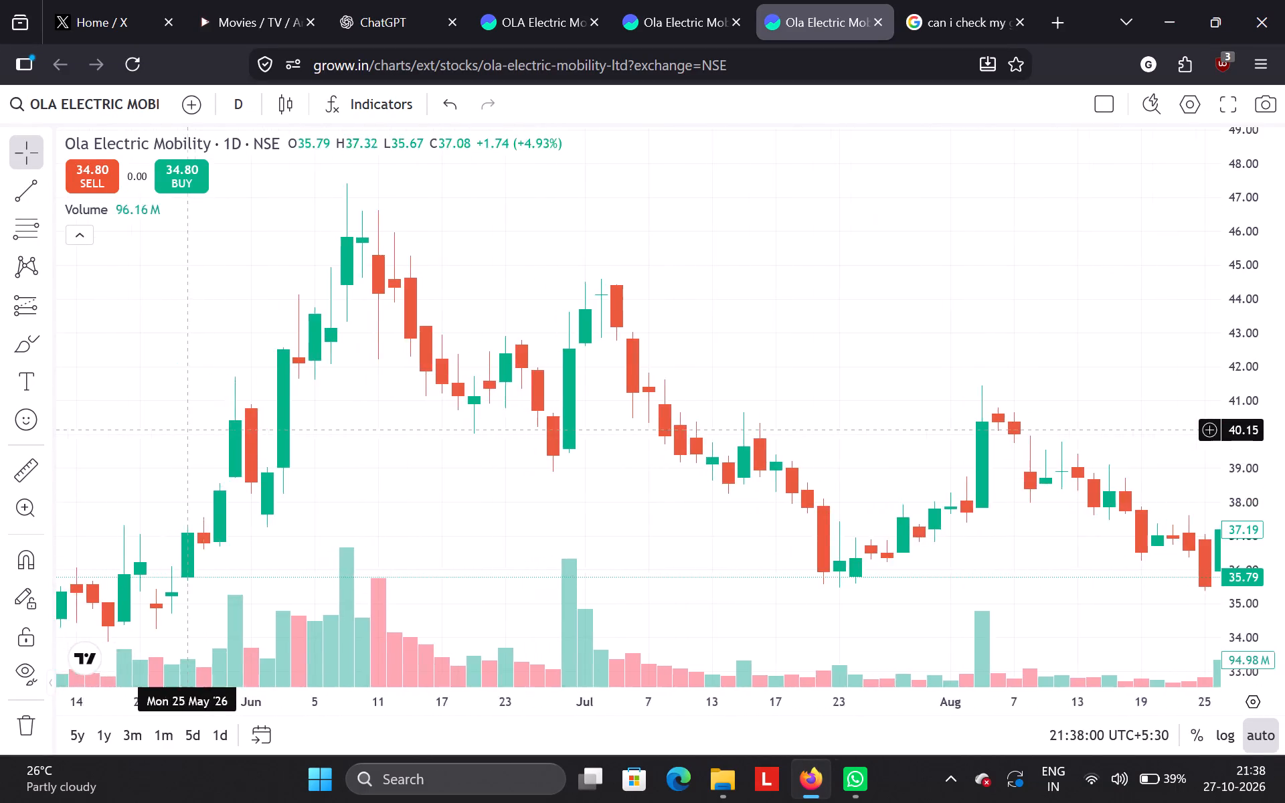
scroll(188, 430, right, 2)
scroll(385, 439, right, 11)
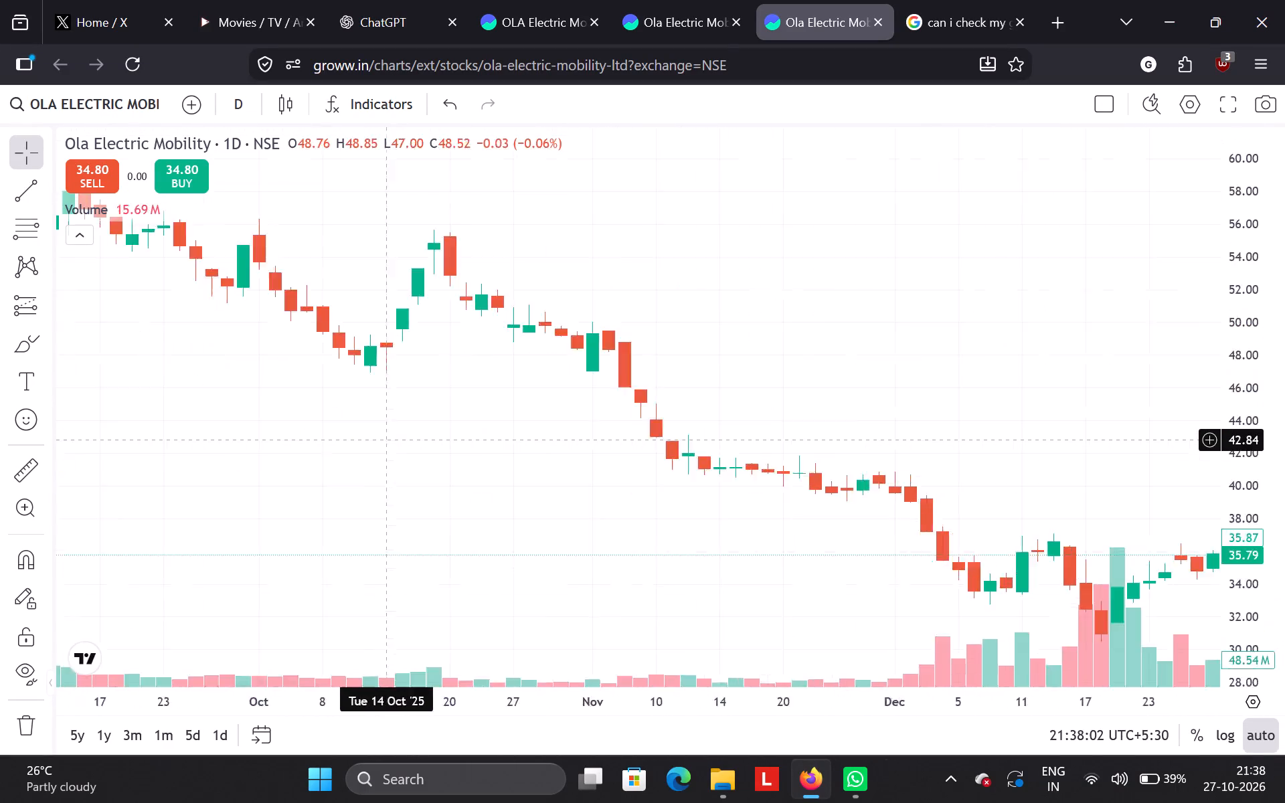
scroll(385, 439, right, 9)
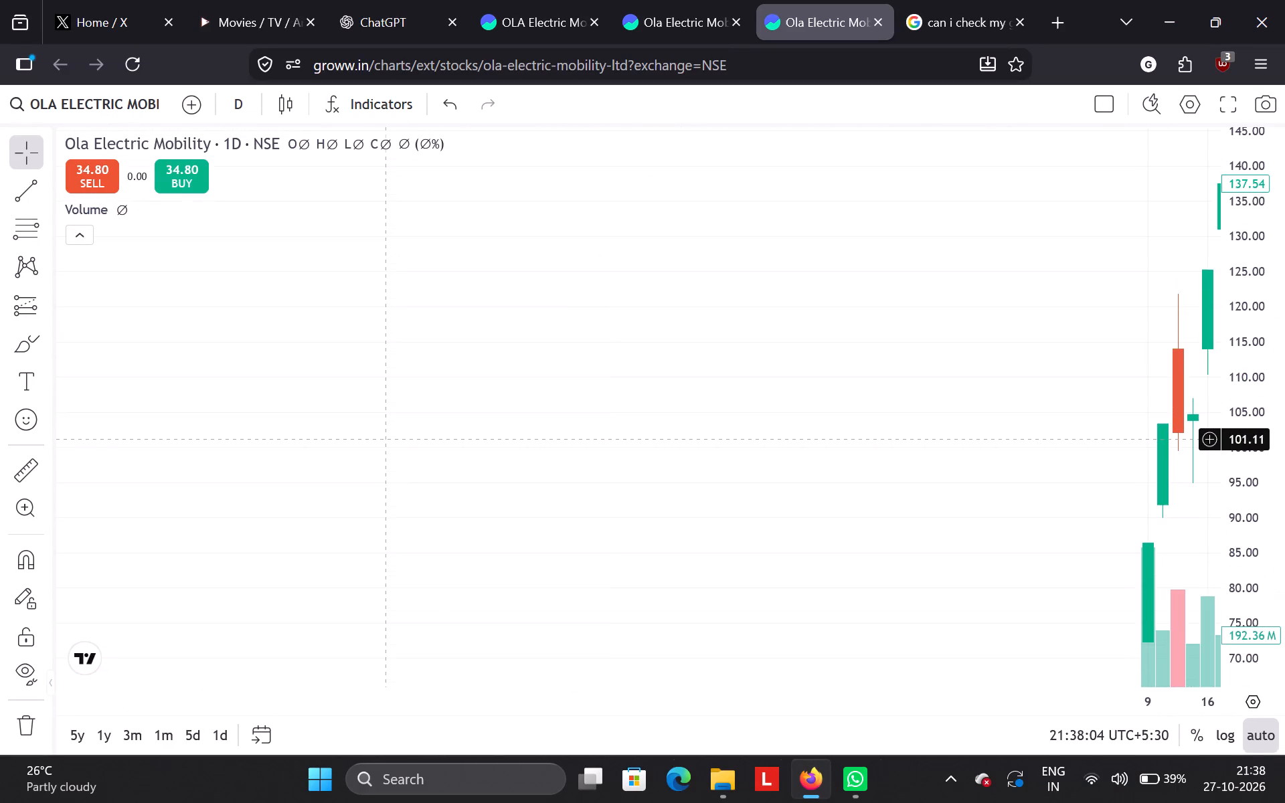
scroll(633, 430, left, 14)
scroll(633, 430, left, 13)
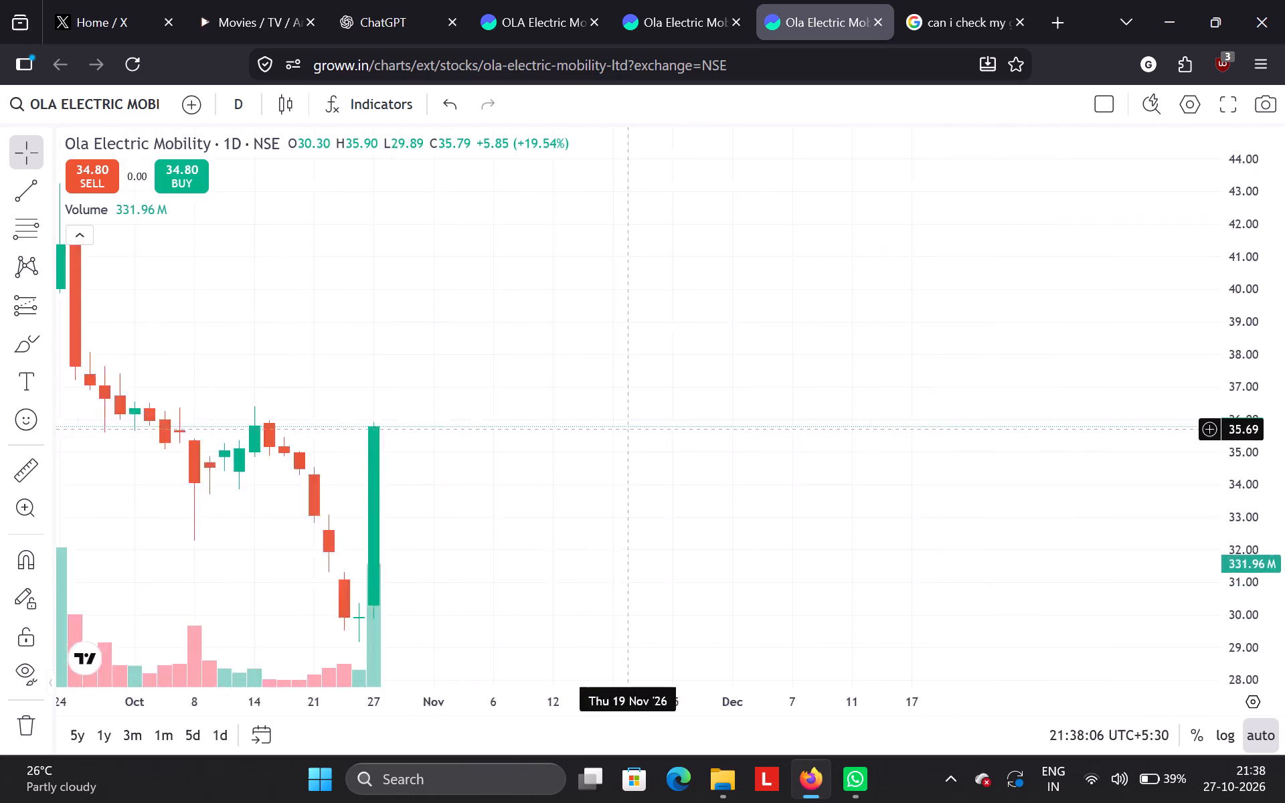
scroll(633, 430, left, 4)
scroll(325, 383, right, 2)
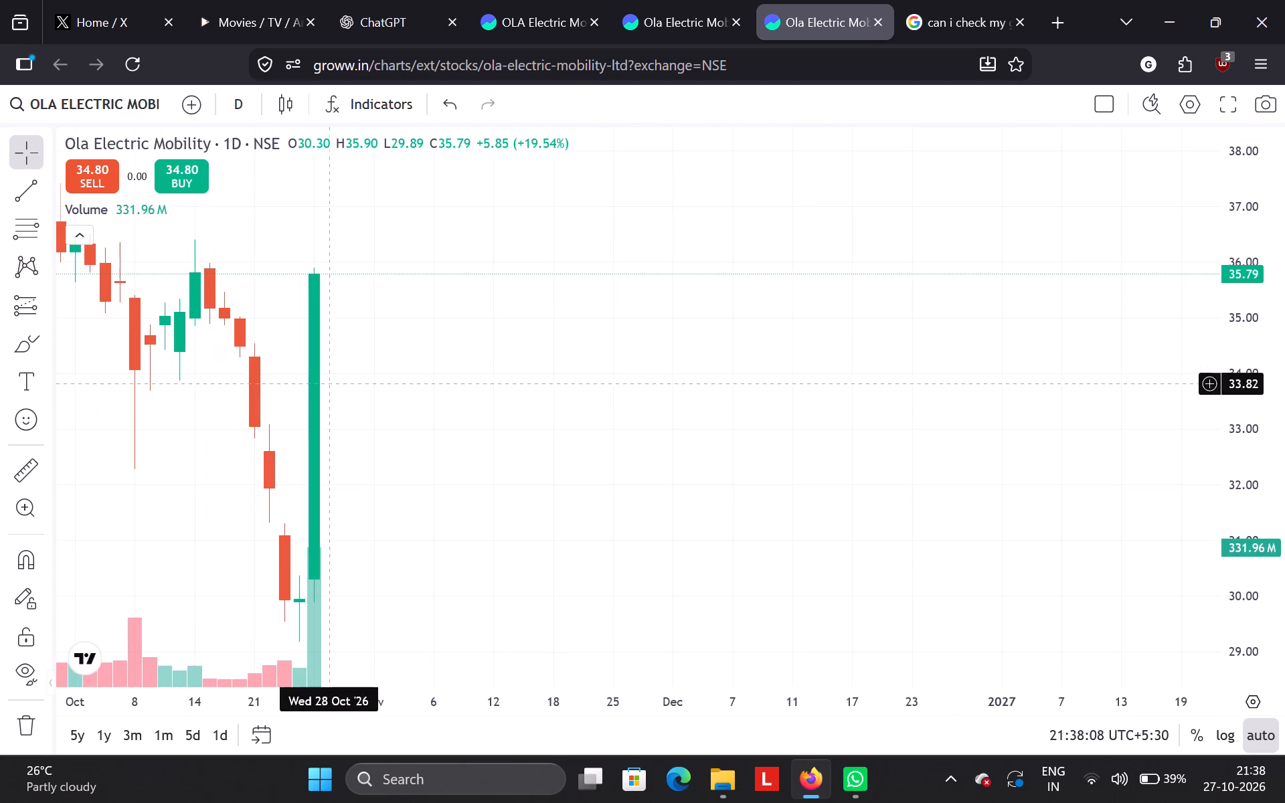
scroll(270, 426, right, 6)
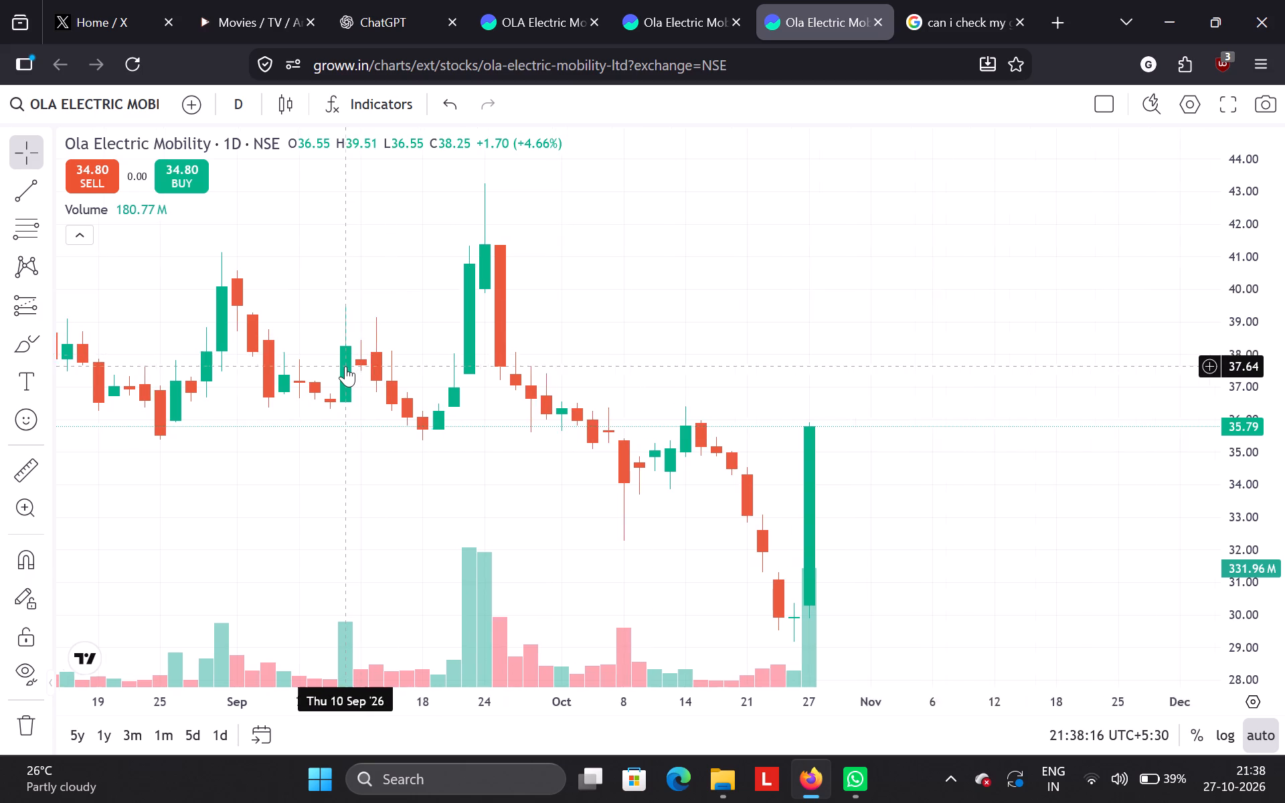
scroll(345, 366, right, 3)
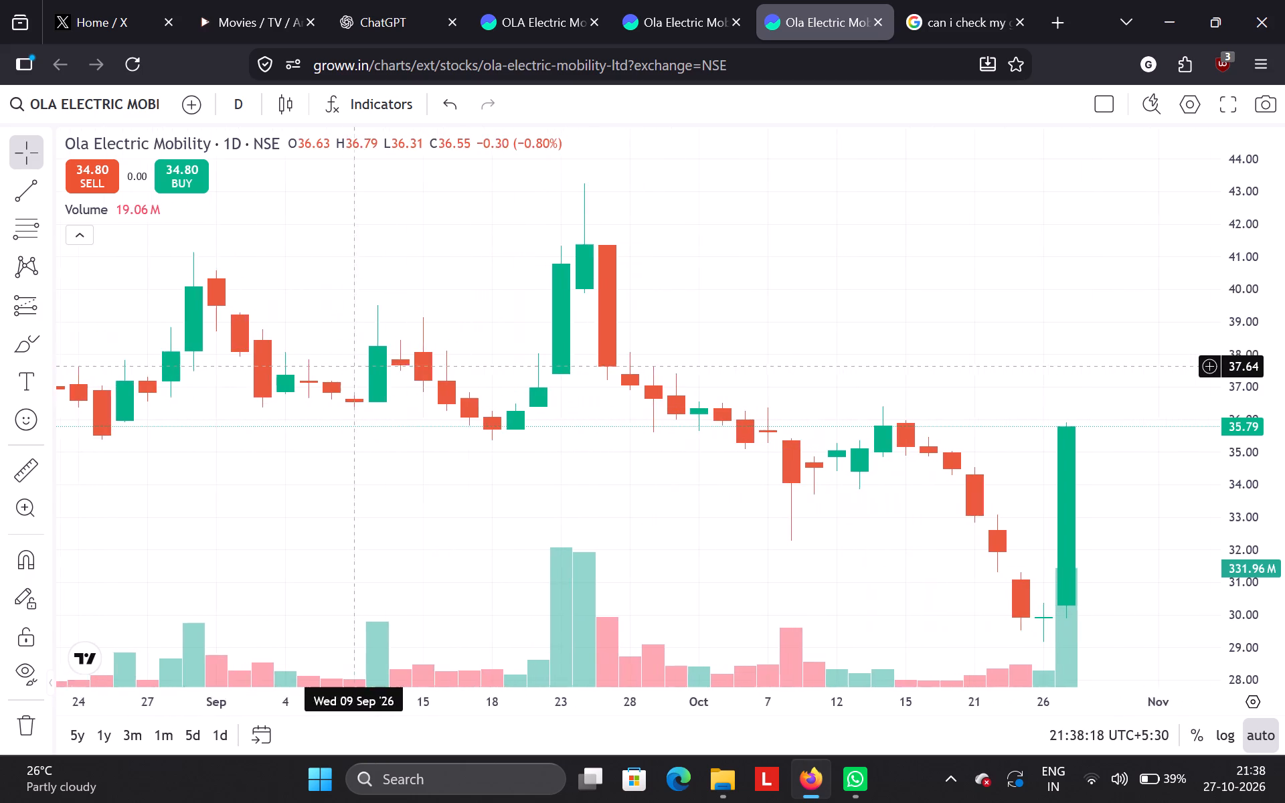
scroll(345, 366, left, 1)
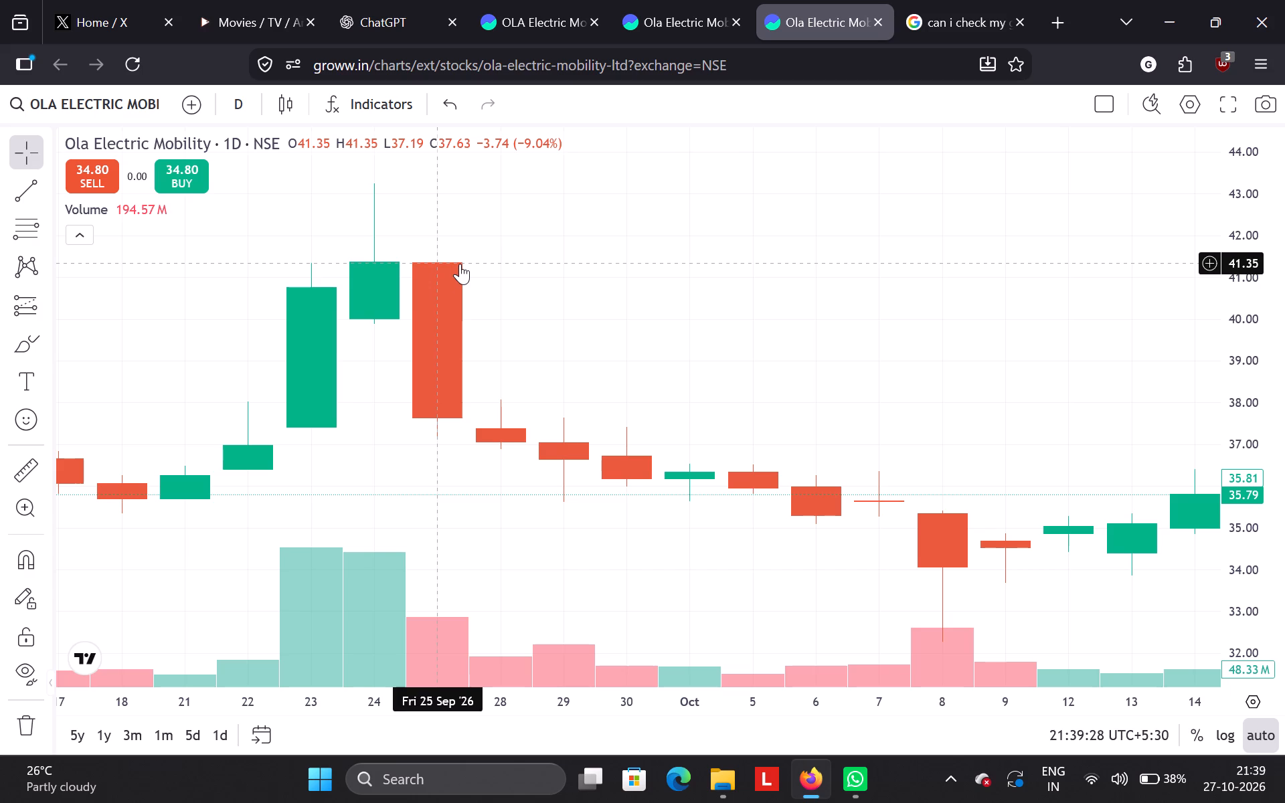
Inspect the 25 September 2026 candle, dismissing the tip about detailed values and closing the chart settings without changes.
click(455, 401)
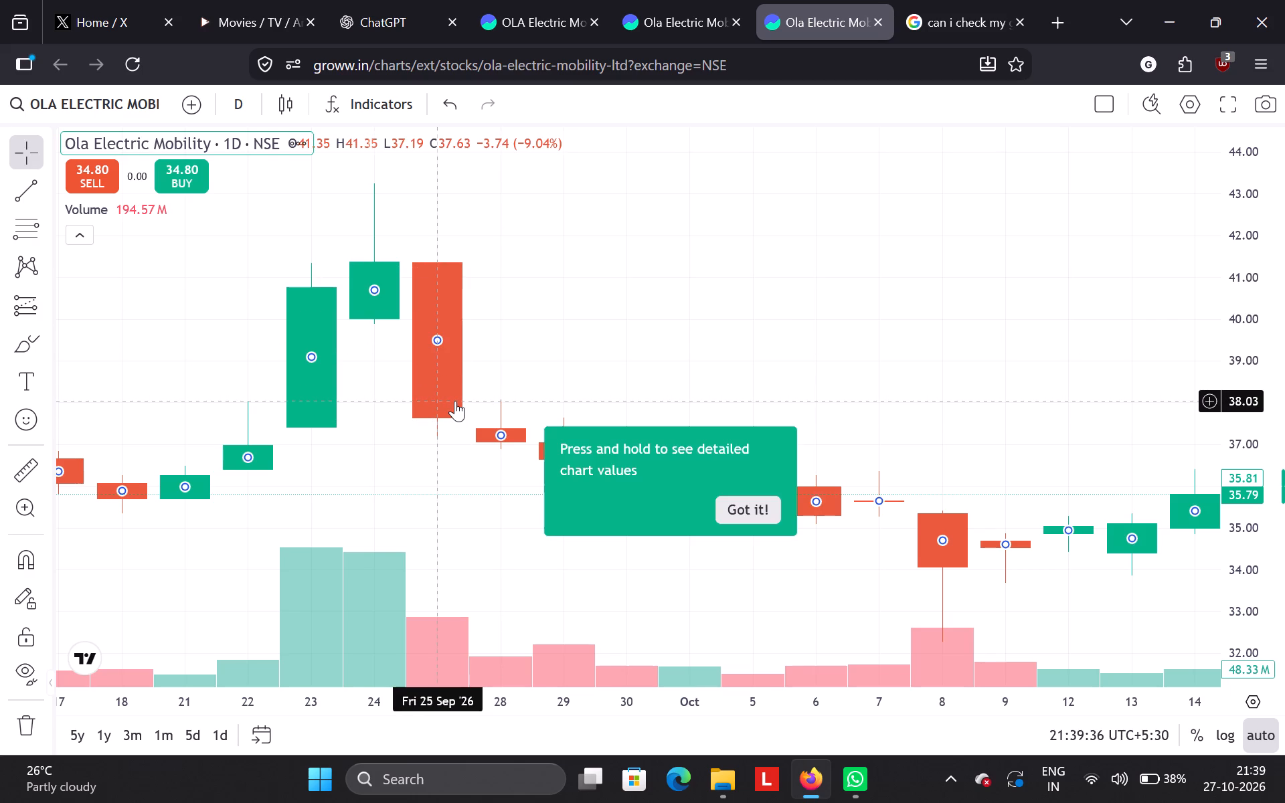
click(727, 514)
click(436, 349)
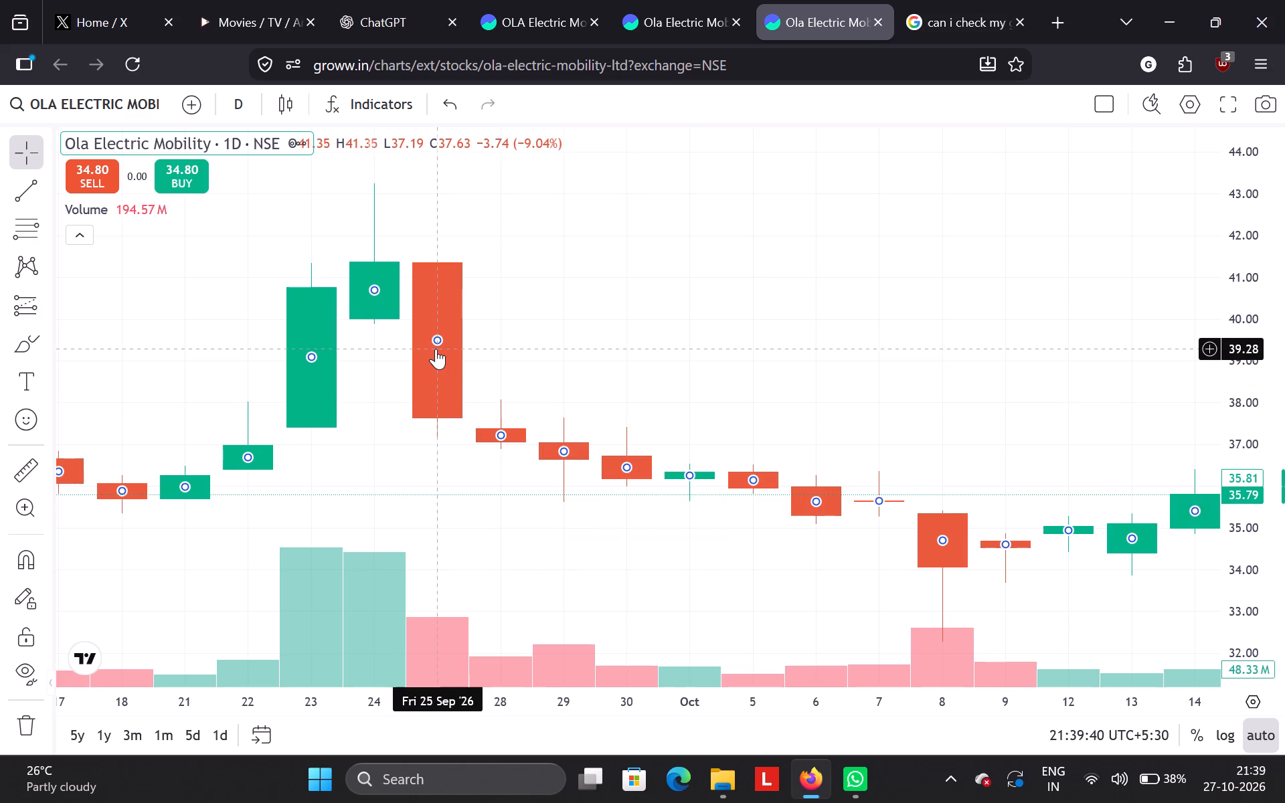
click(437, 338)
double_click(437, 338)
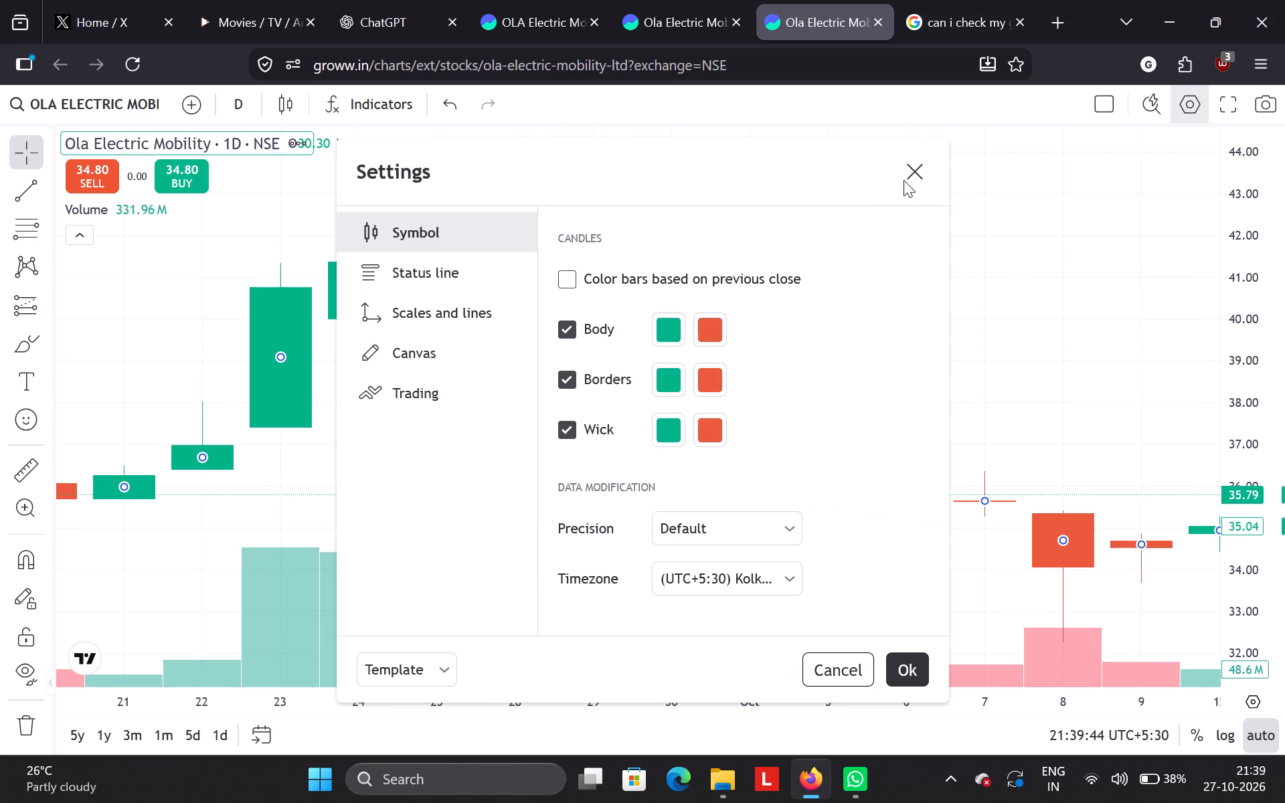
click(910, 173)
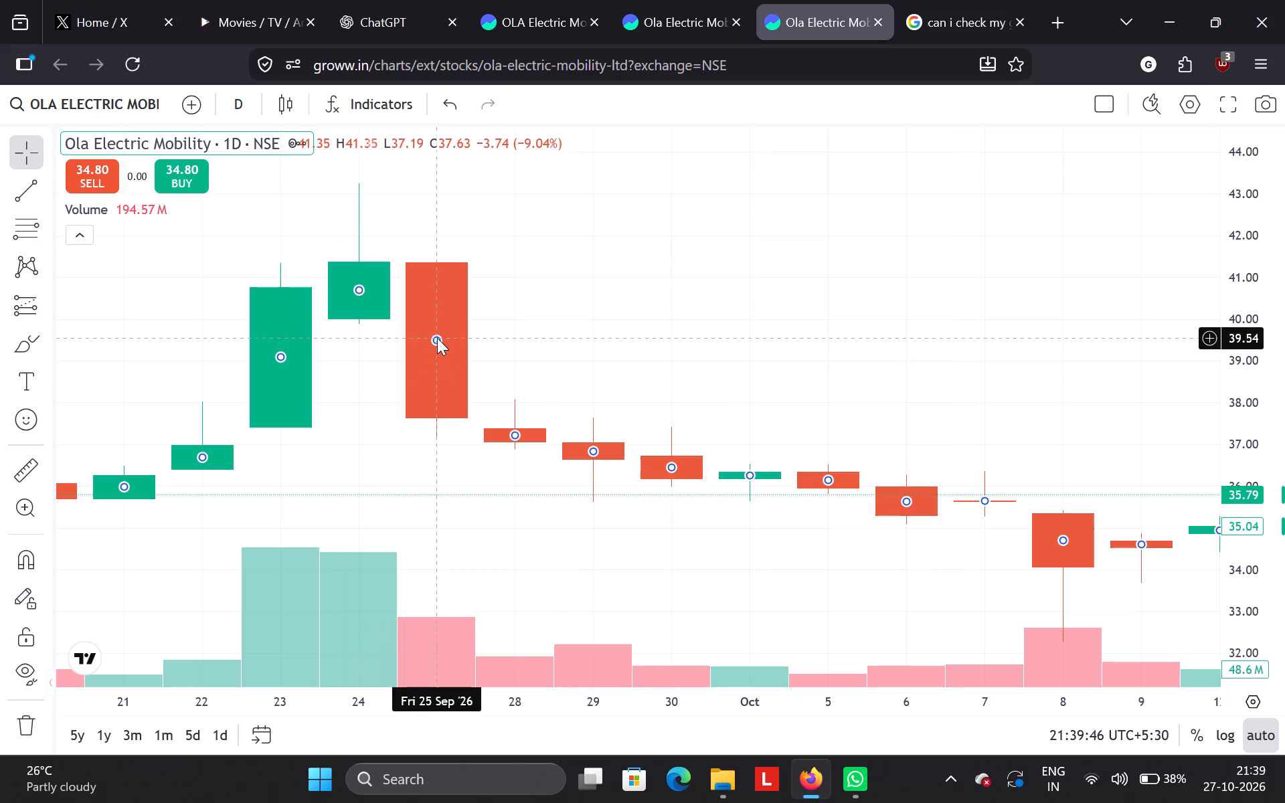
click(437, 338)
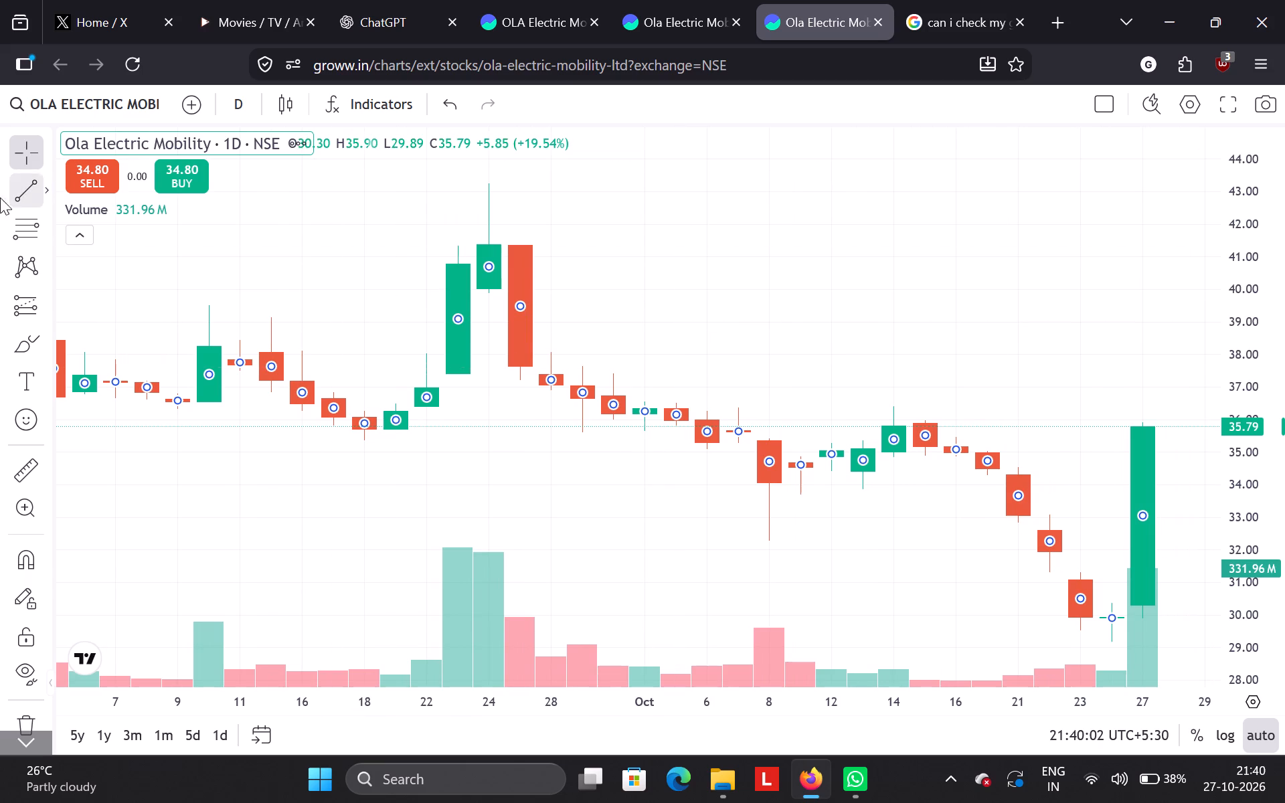
click(655, 240)
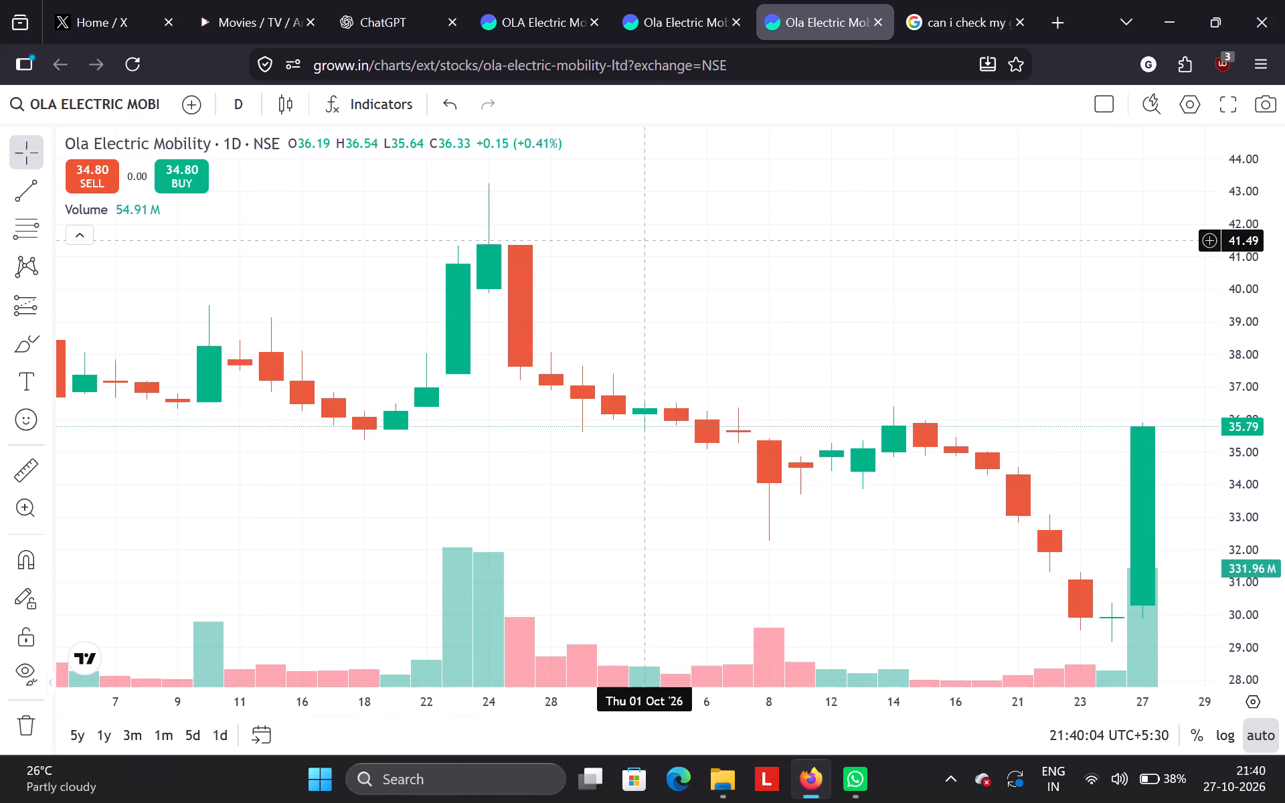
Draw a trend line across the September peaks from 4 September at about 40.91 to 8 October 2026 at about 41.20.
scroll(376, 417, right, 2)
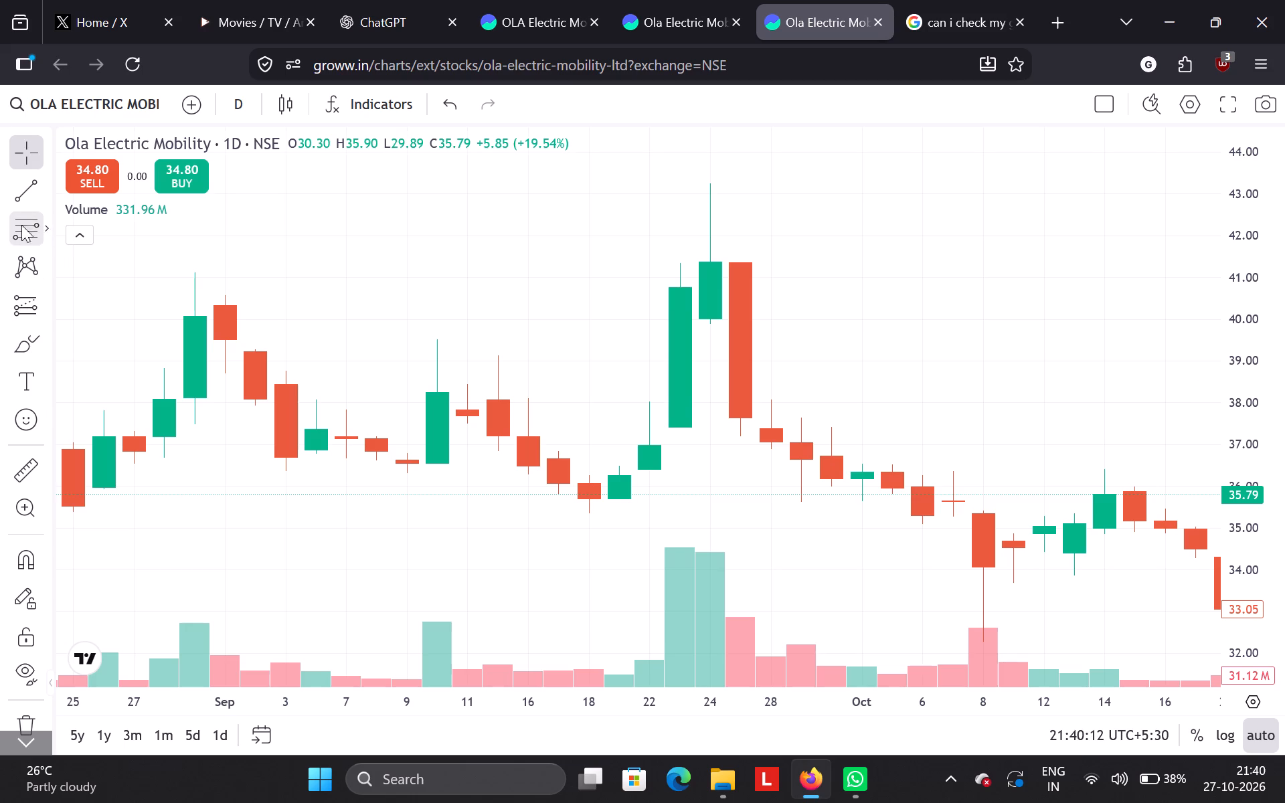
click(24, 207)
click(316, 281)
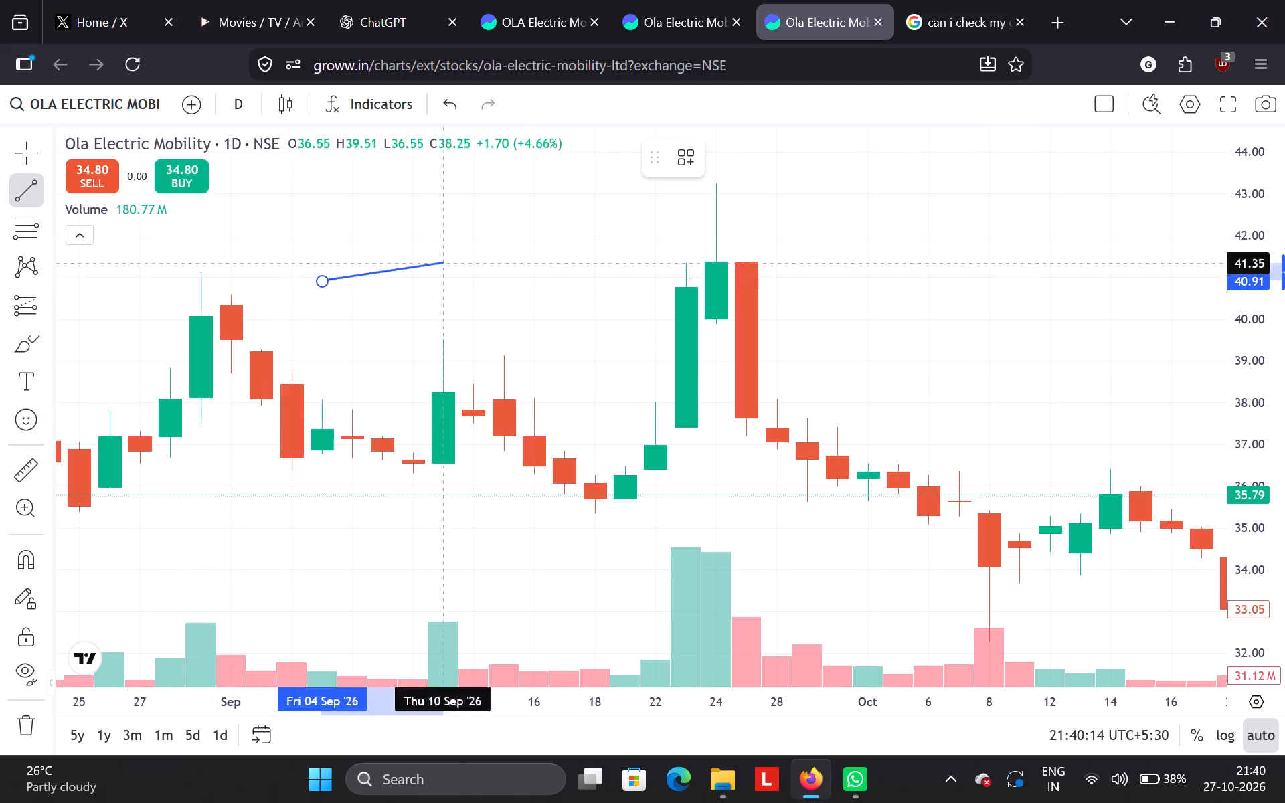
click(989, 269)
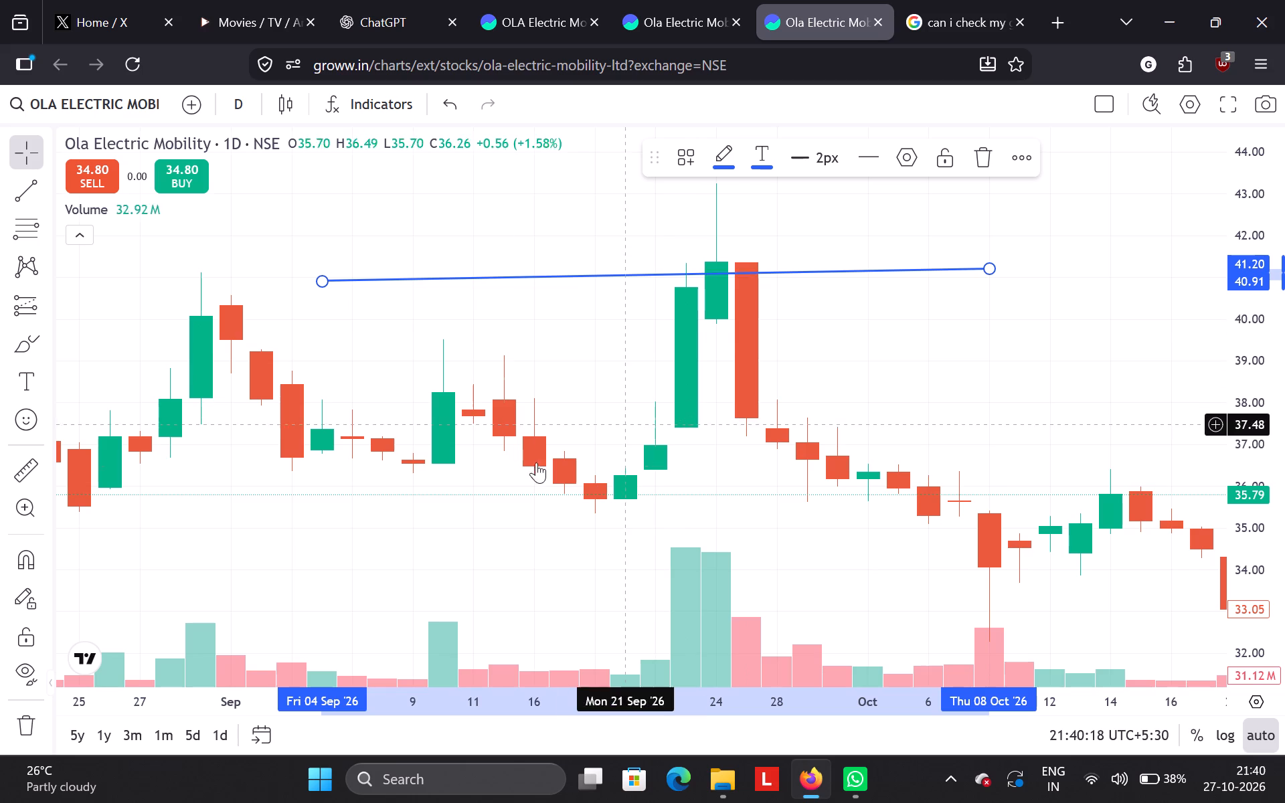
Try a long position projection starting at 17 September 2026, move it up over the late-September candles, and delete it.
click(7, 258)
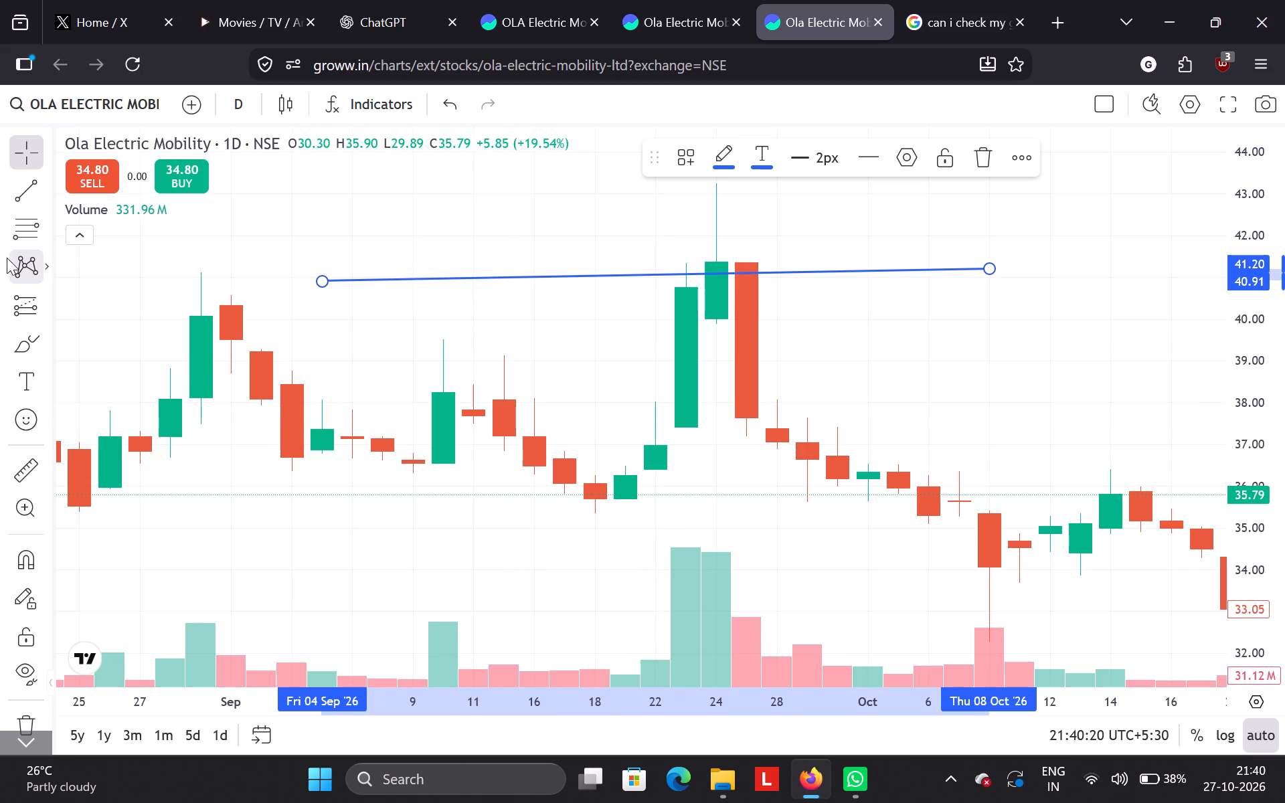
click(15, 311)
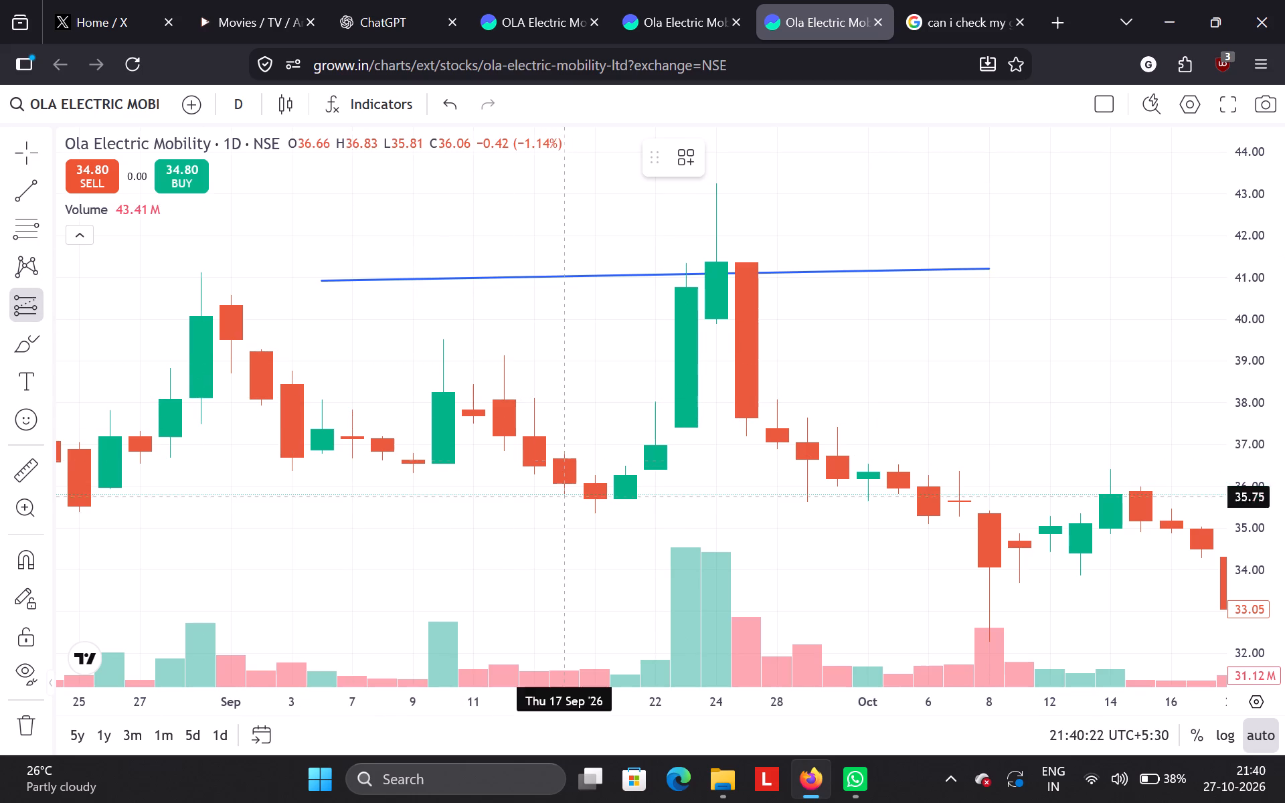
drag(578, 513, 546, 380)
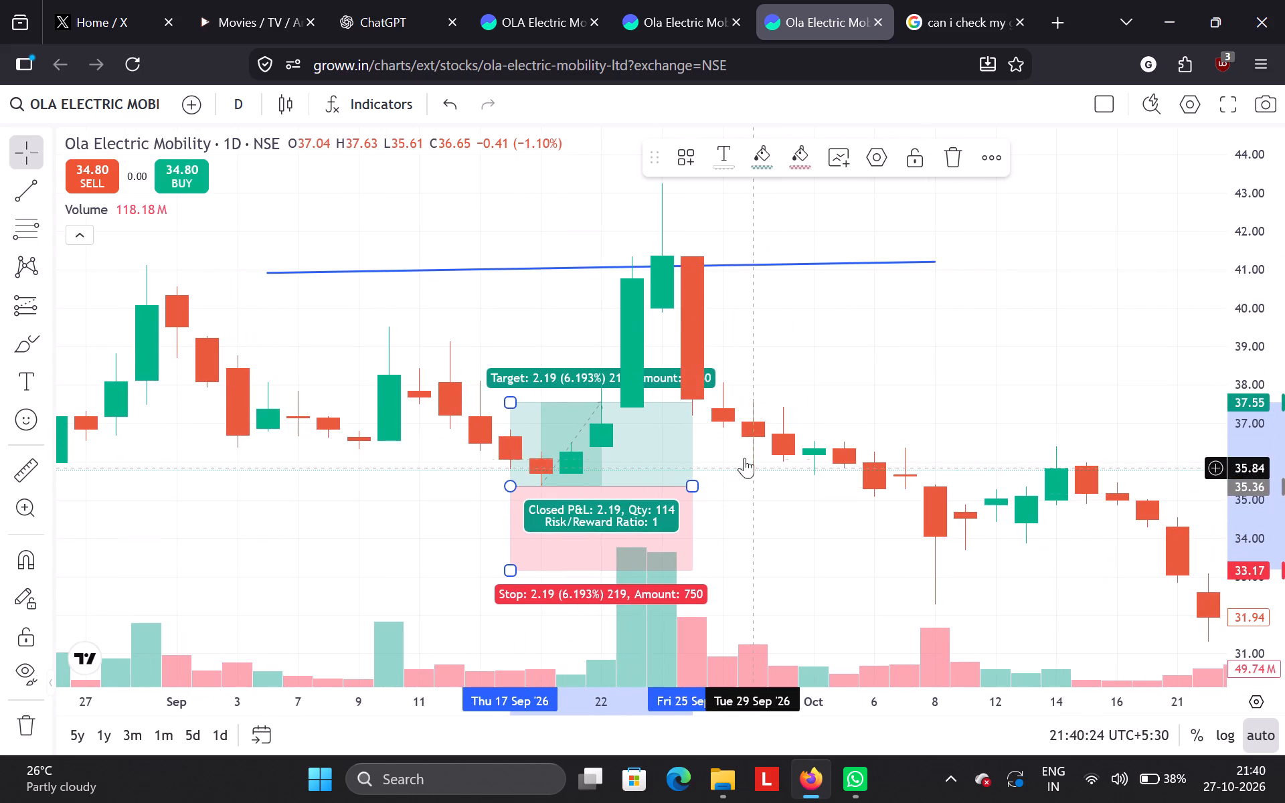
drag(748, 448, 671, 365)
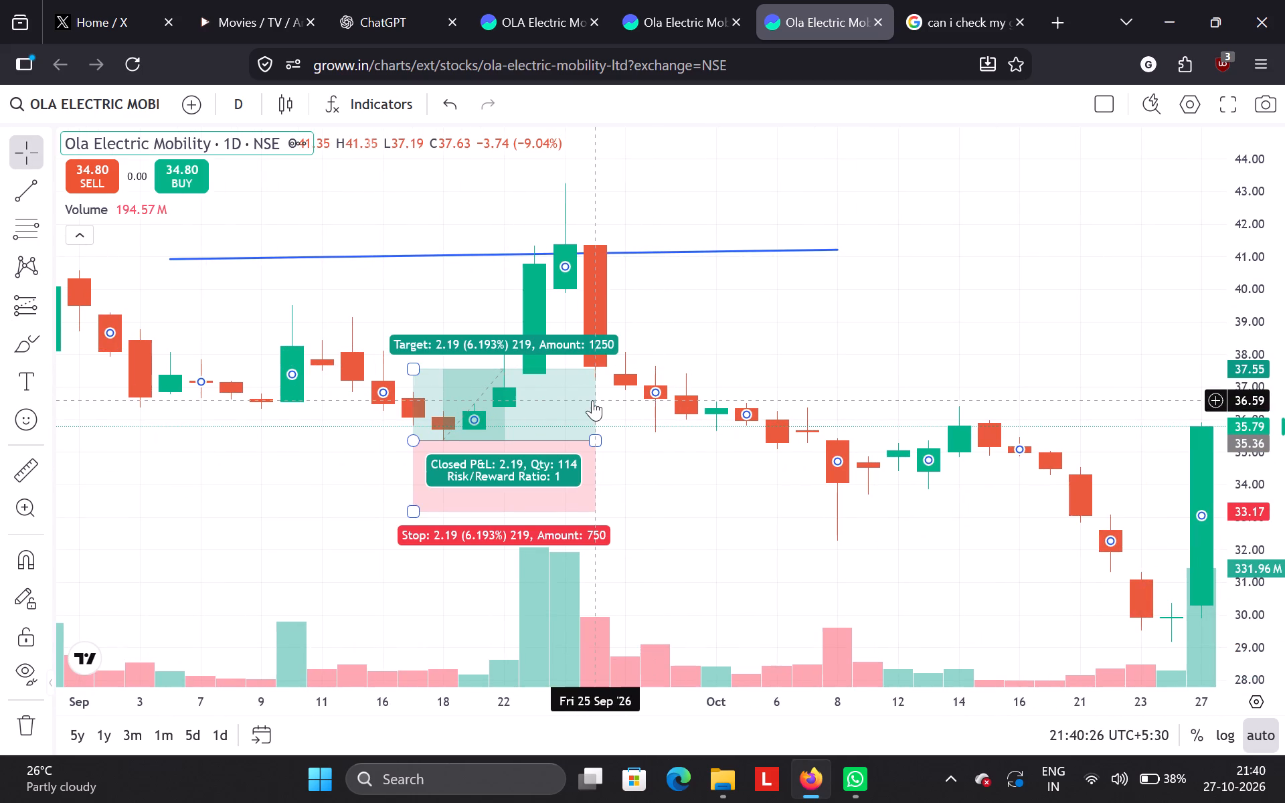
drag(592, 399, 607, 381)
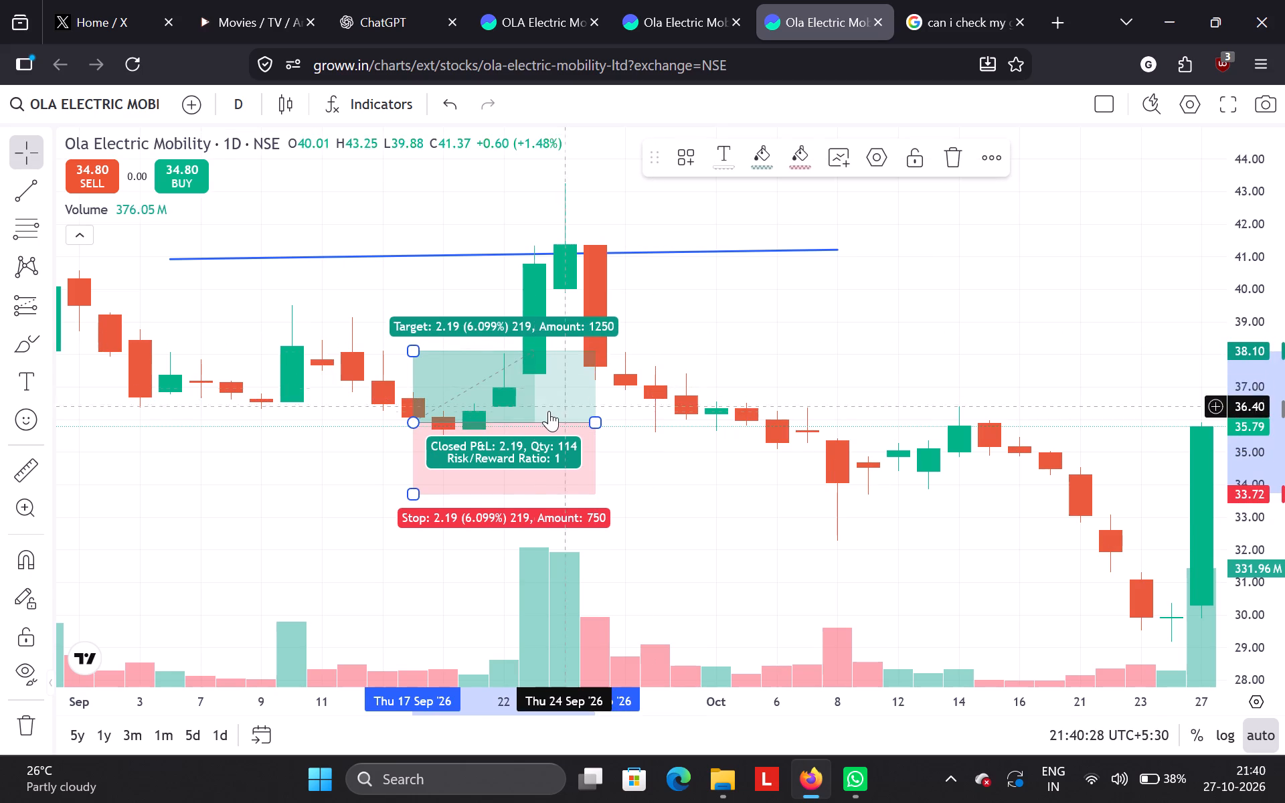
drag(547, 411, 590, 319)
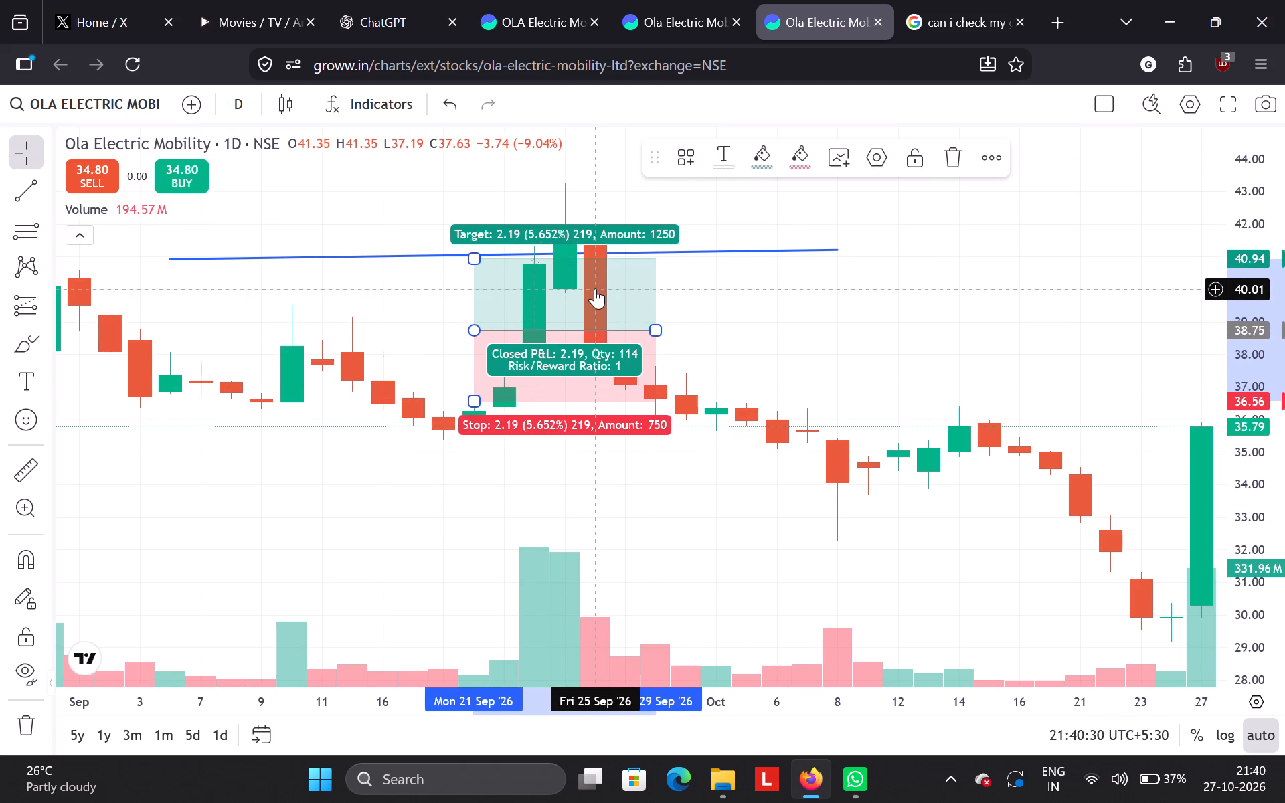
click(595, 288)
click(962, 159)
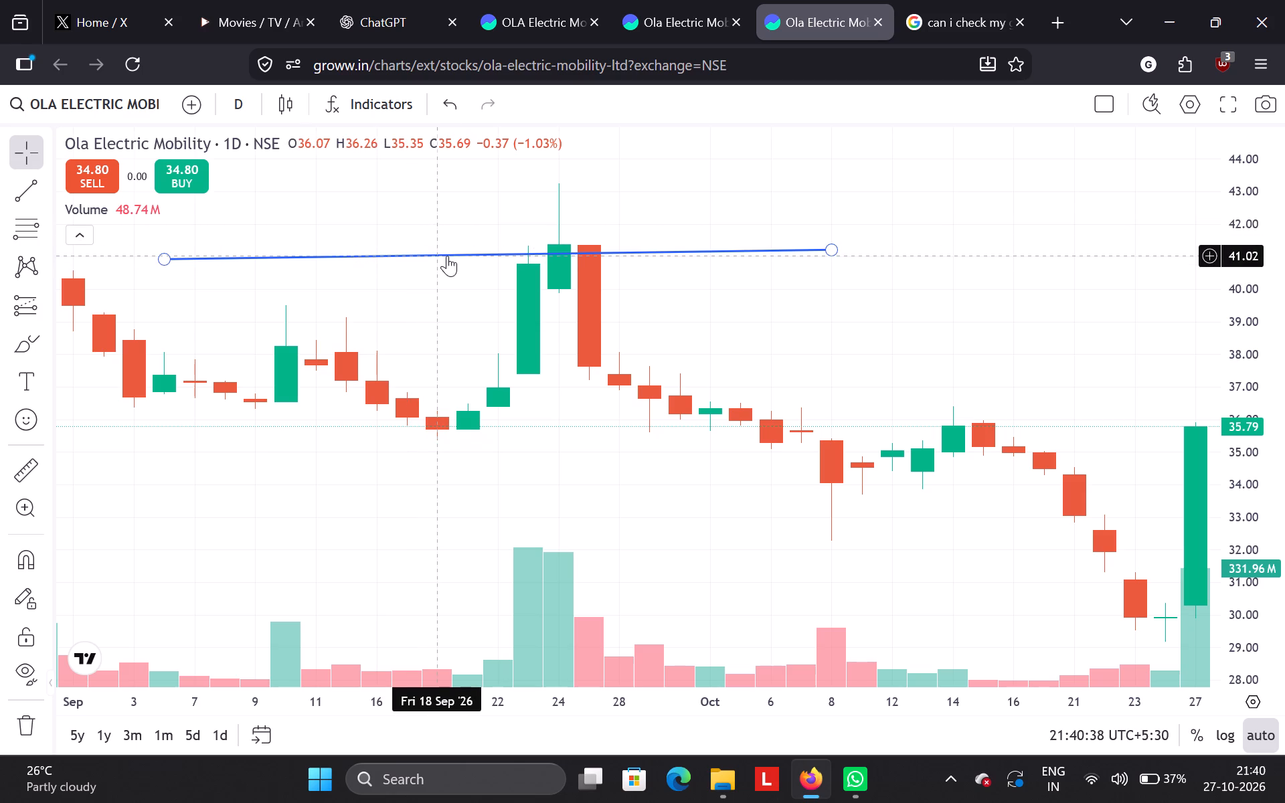
Find the MACD indicator, add it to the OLA Electric Mobility chart and mark it as a favourite.
click(385, 107)
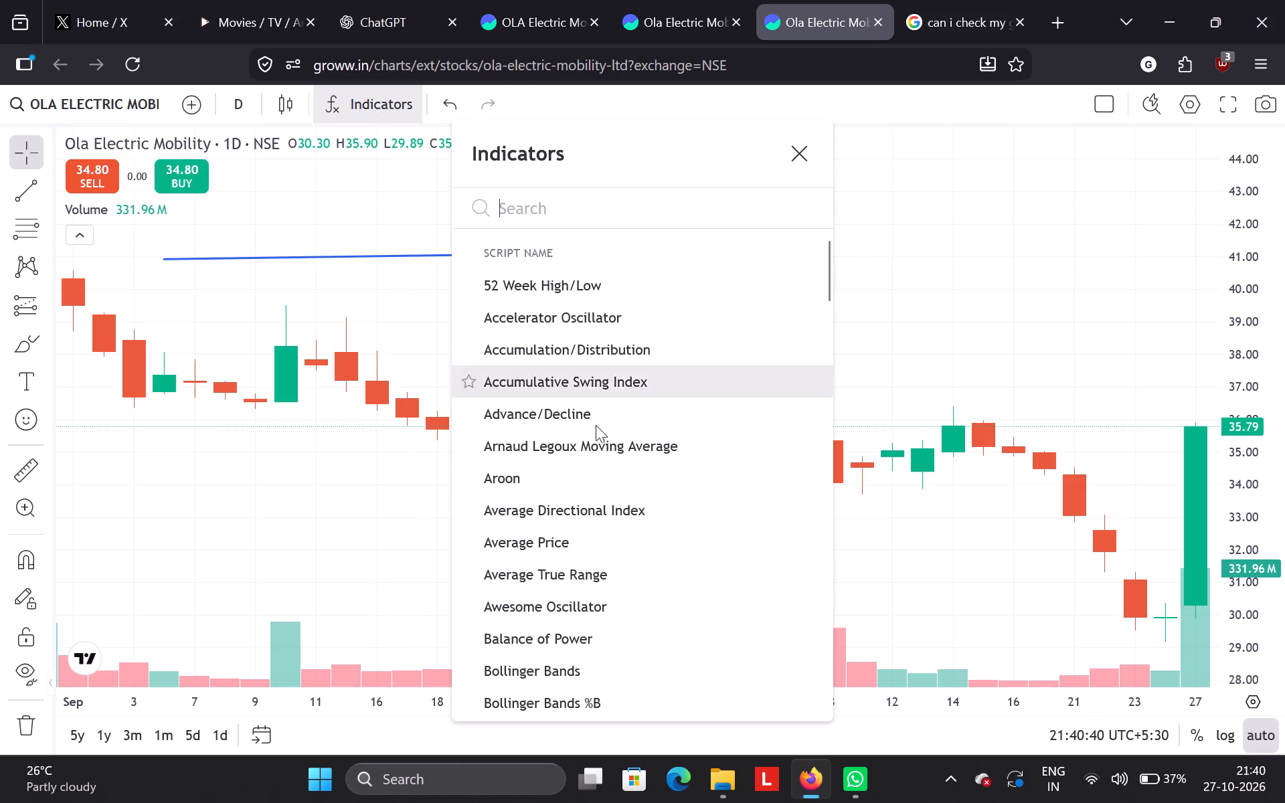
scroll(606, 451, down, 20)
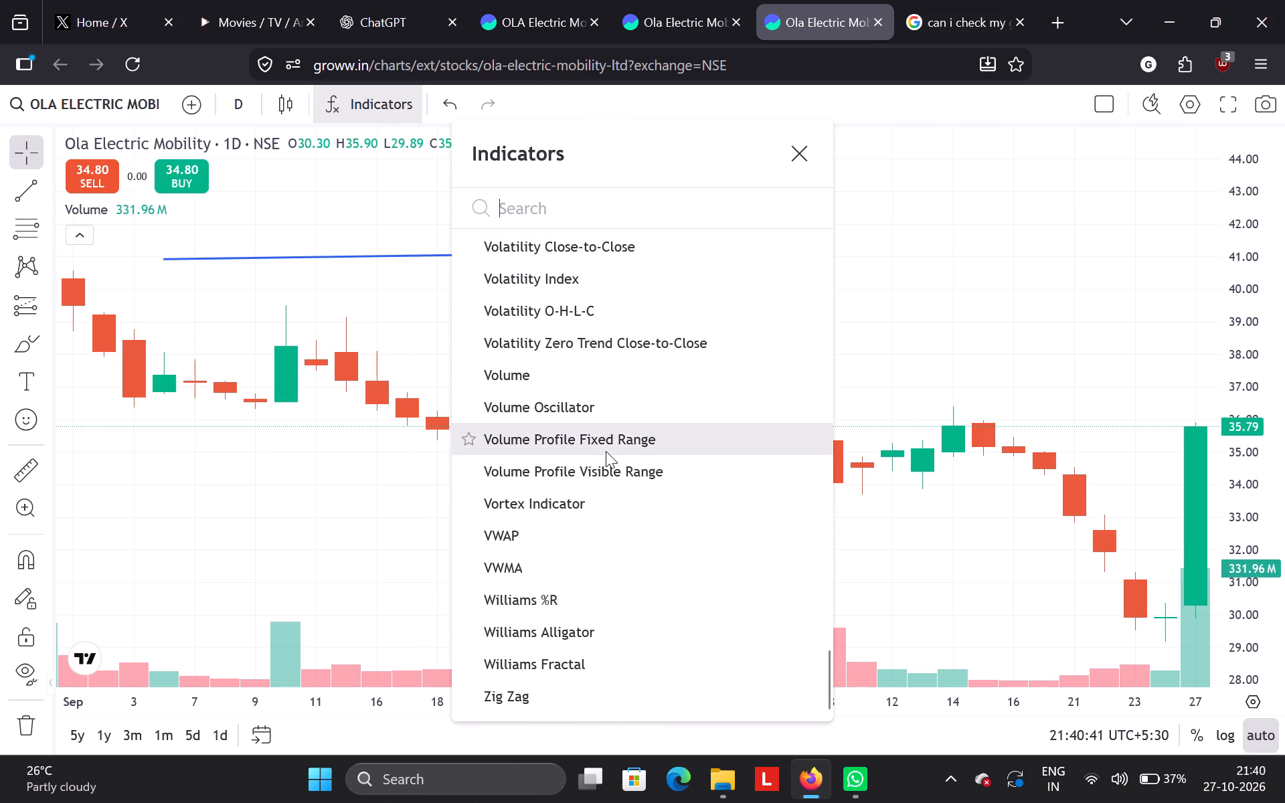
scroll(606, 451, up, 9)
scroll(606, 451, up, 12)
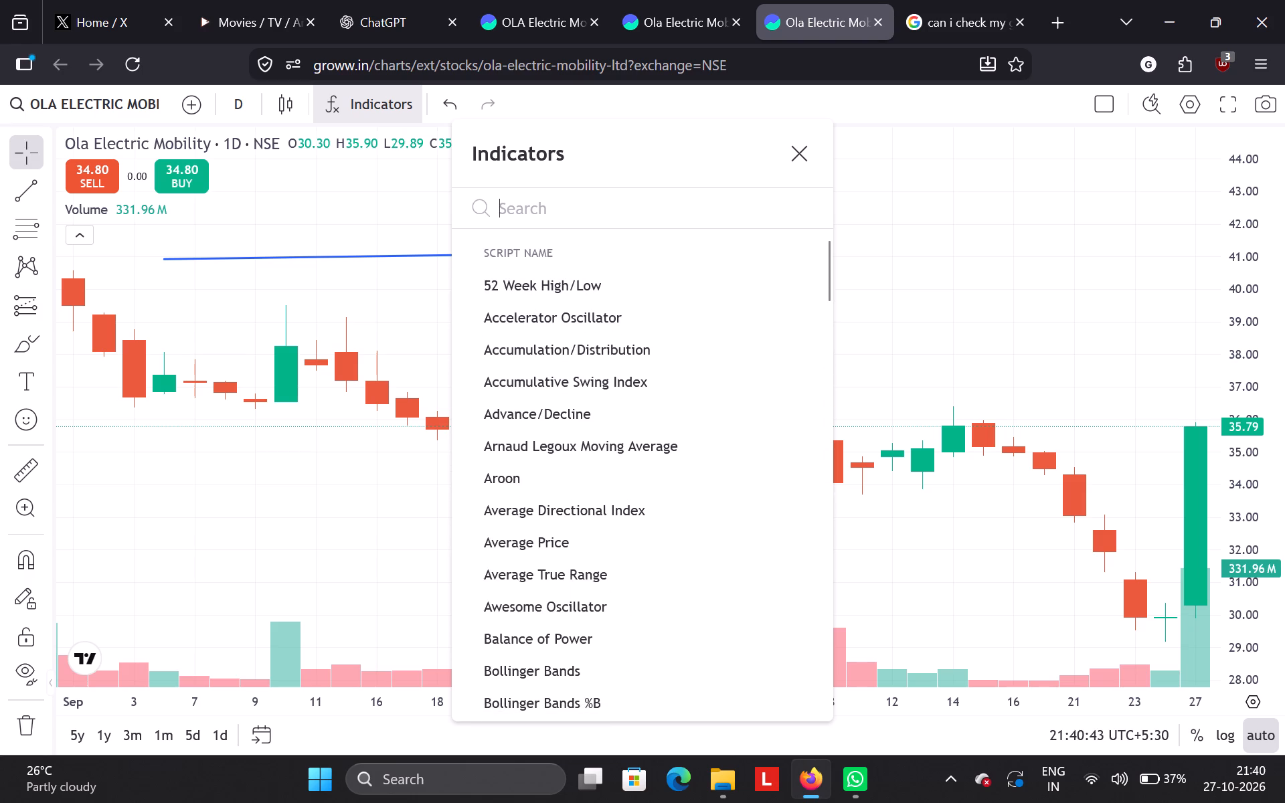
click(578, 199)
text(mcd)
key(BackSpace)
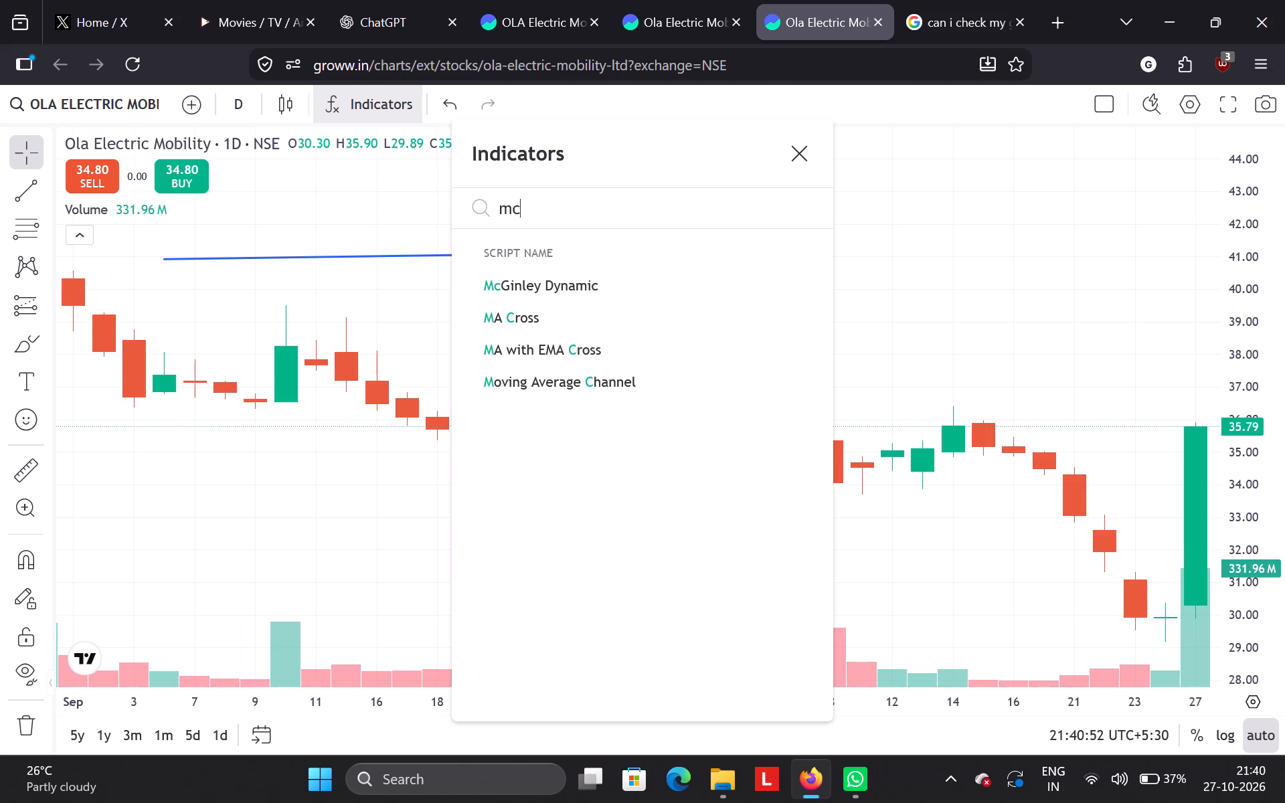
key(BackSpace)
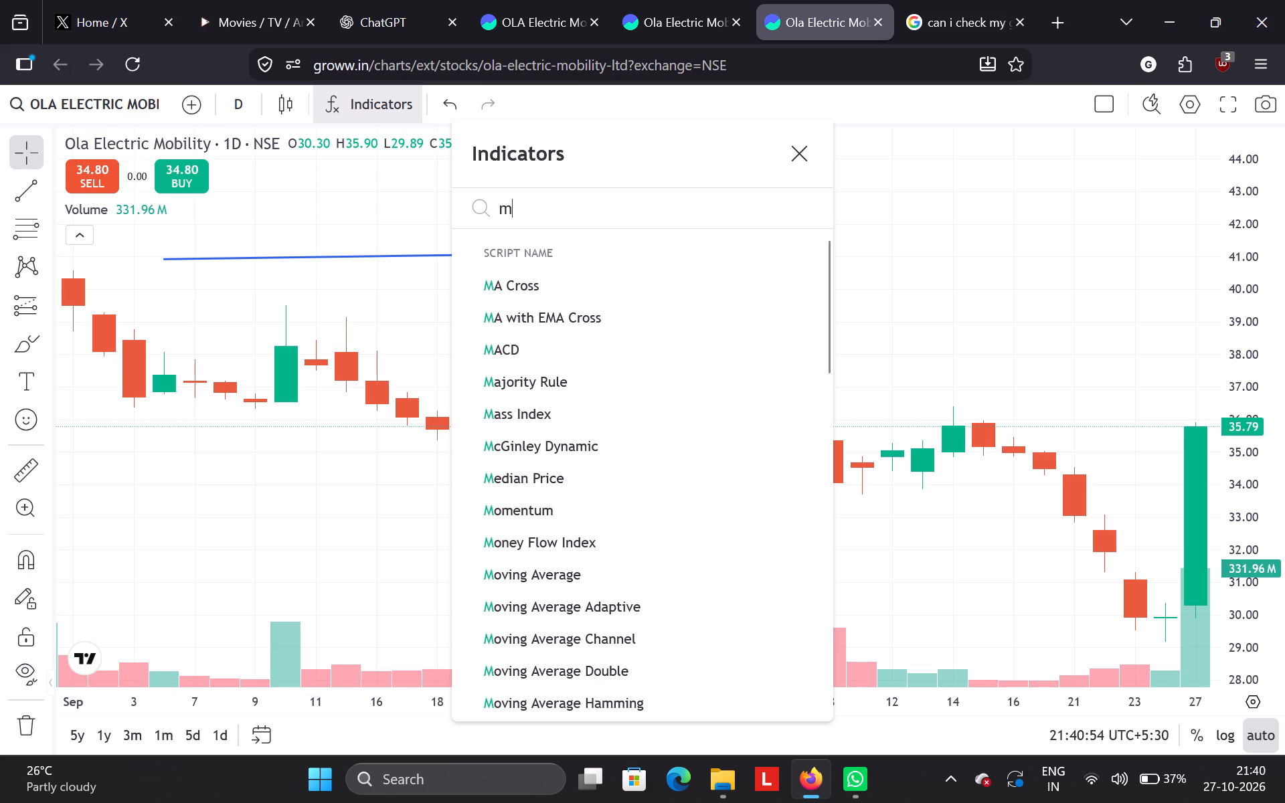
click(566, 347)
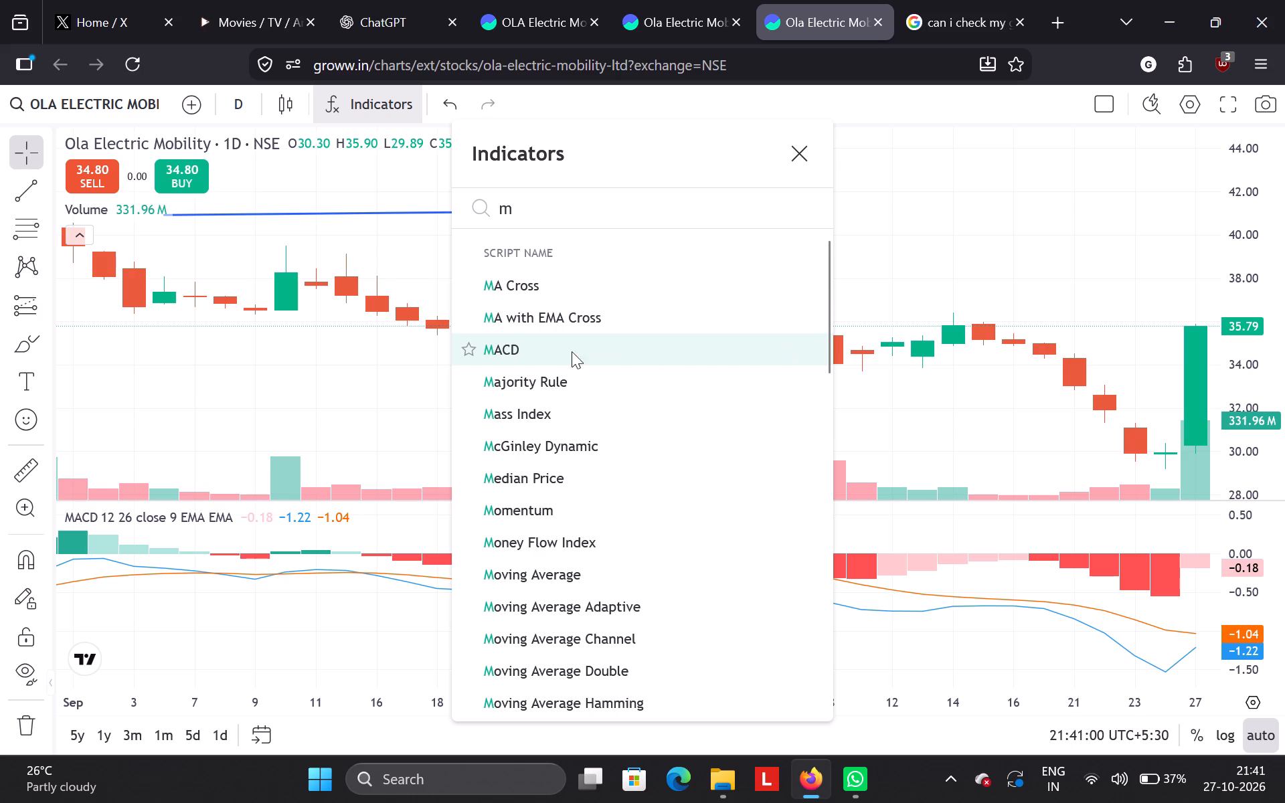
click(463, 351)
click(807, 152)
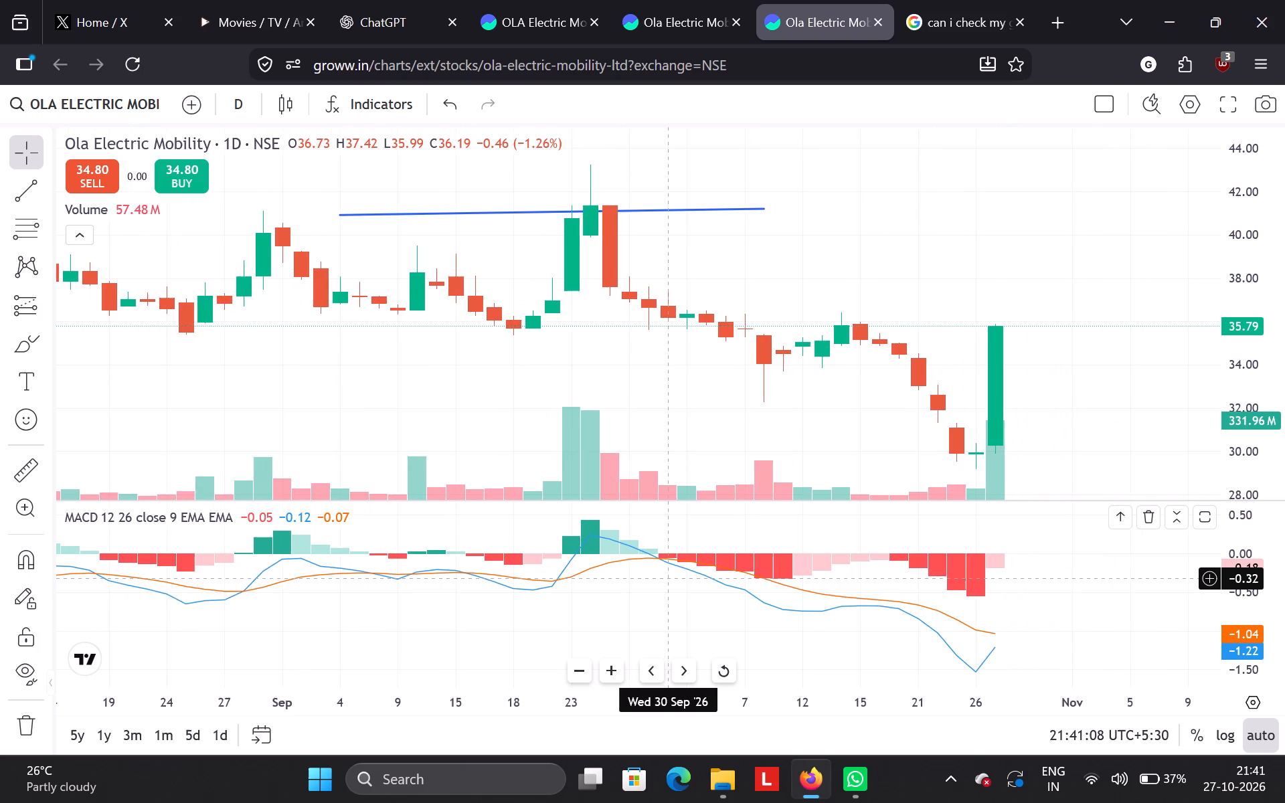
Examine the MACD line crossovers and histogram against the daily candles from January to October 2026.
scroll(668, 578, right, 10)
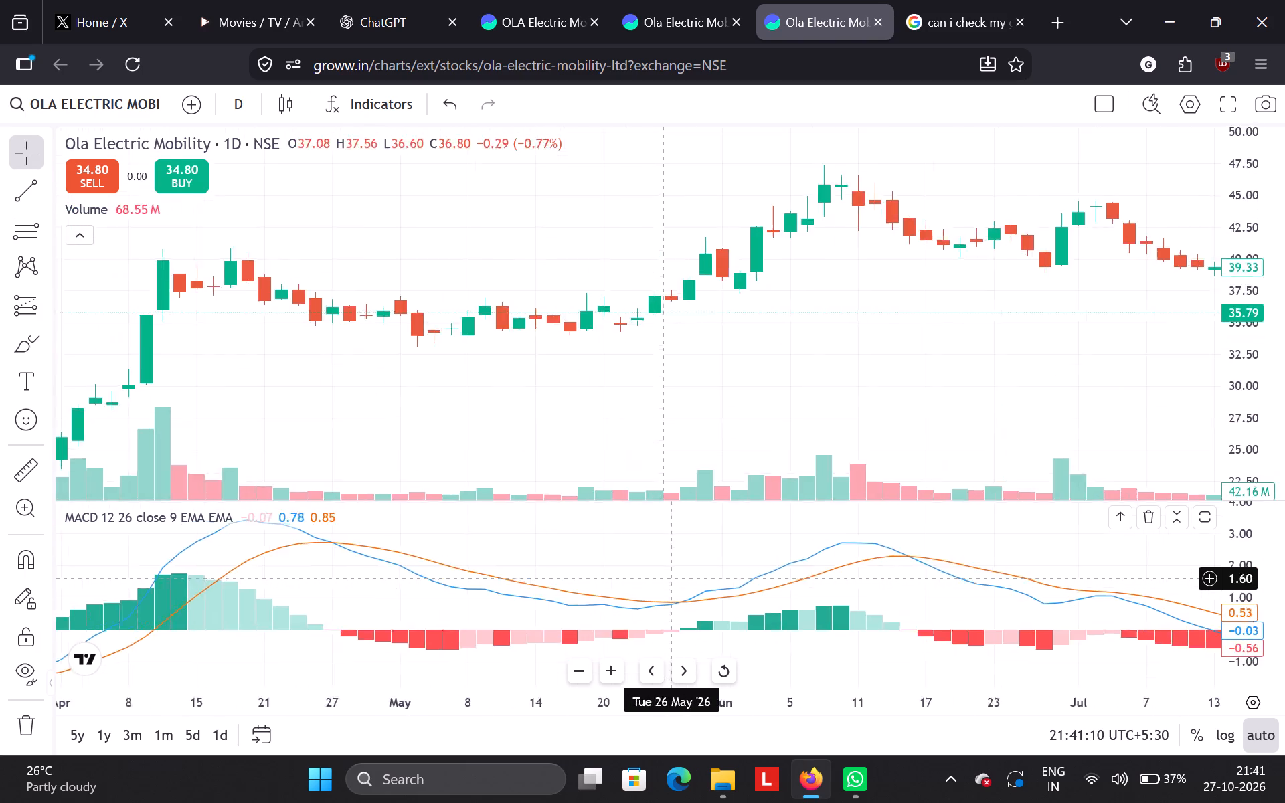
scroll(668, 578, right, 3)
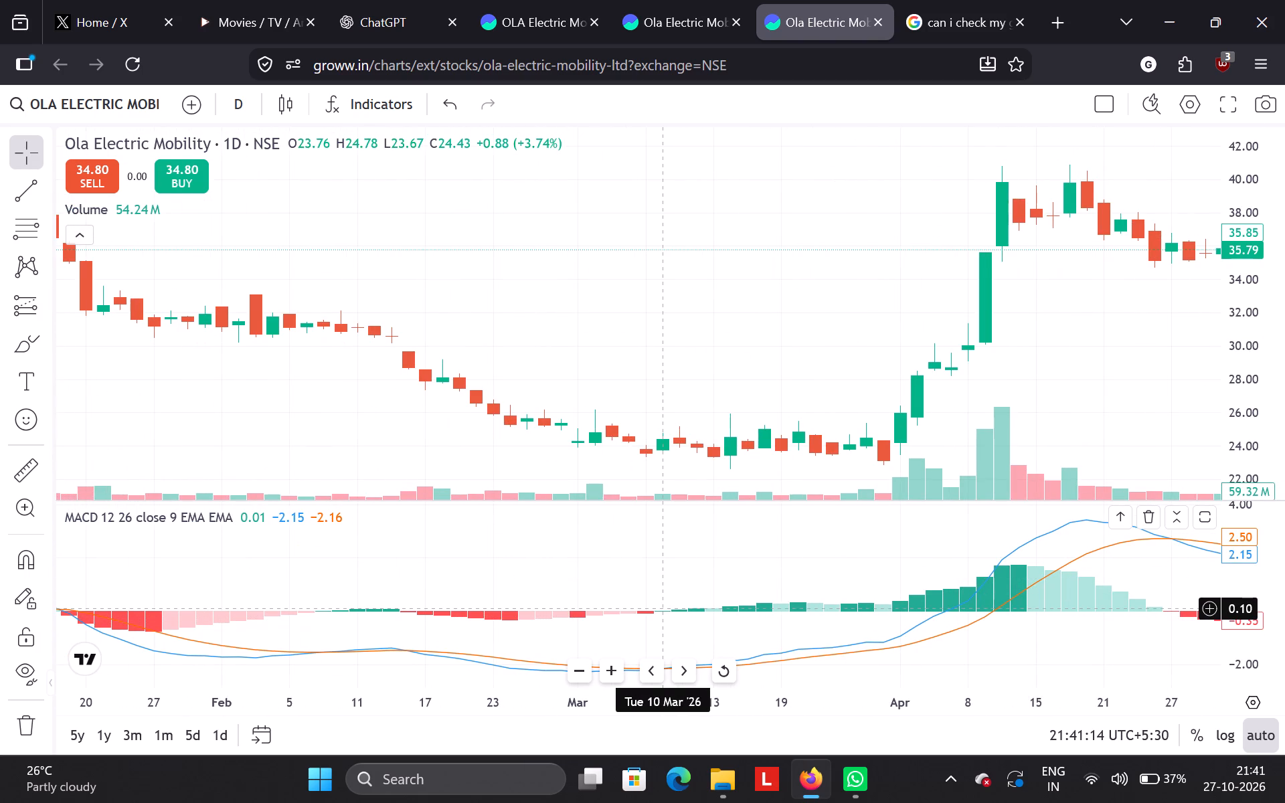
scroll(663, 608, left, 1)
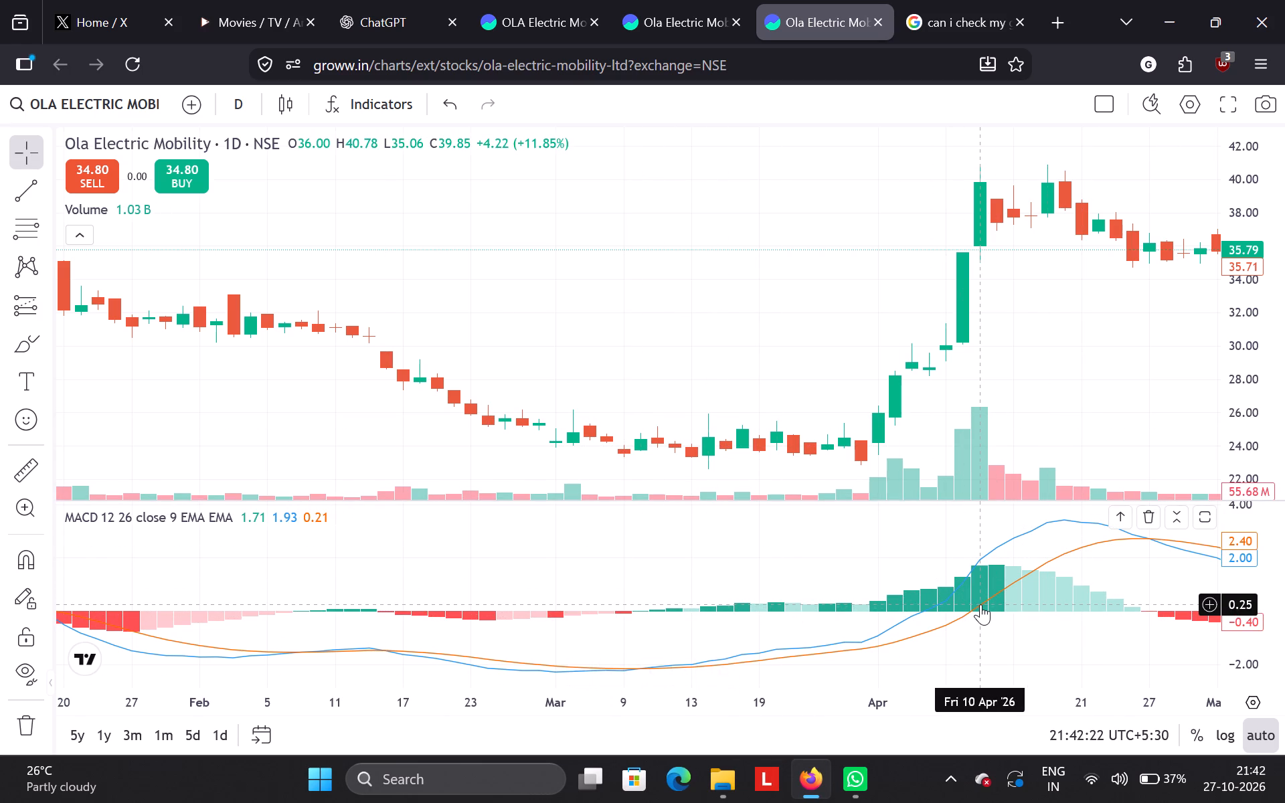
scroll(980, 604, left, 3)
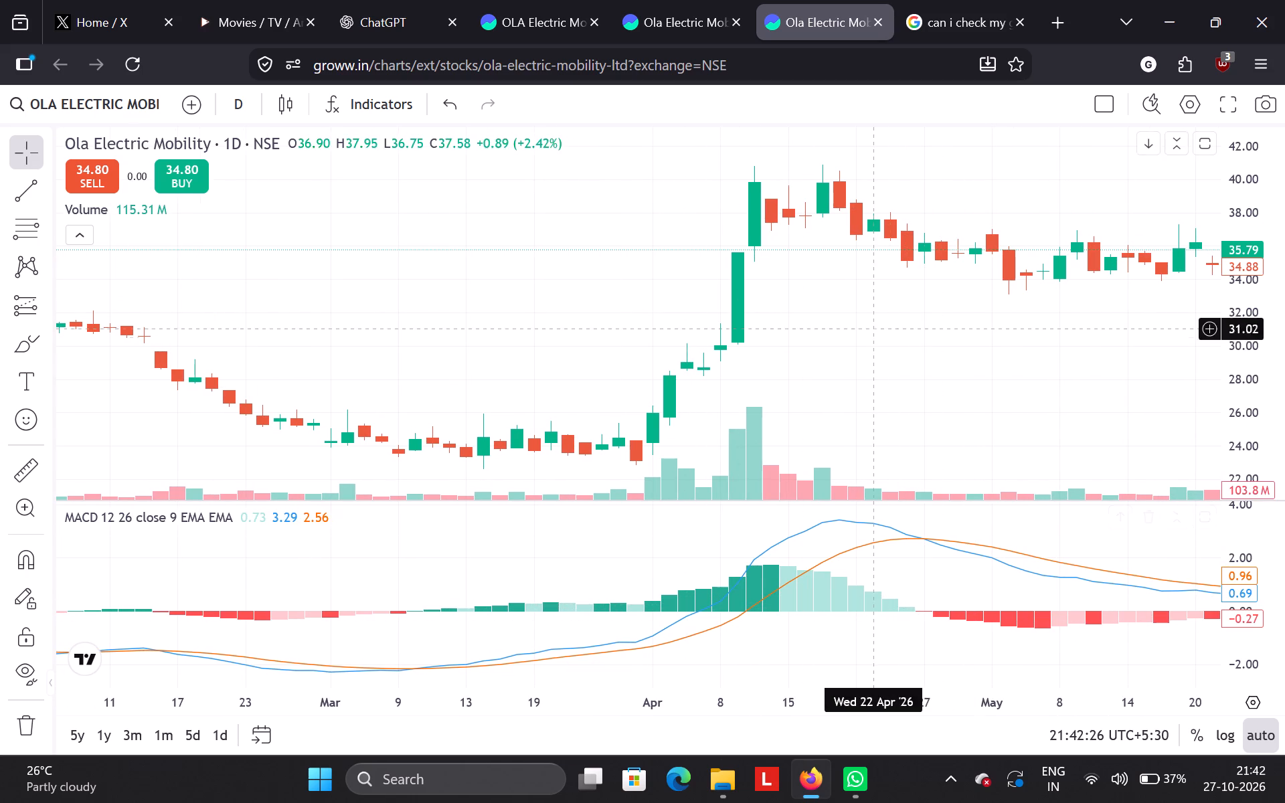
scroll(1067, 603, left, 5)
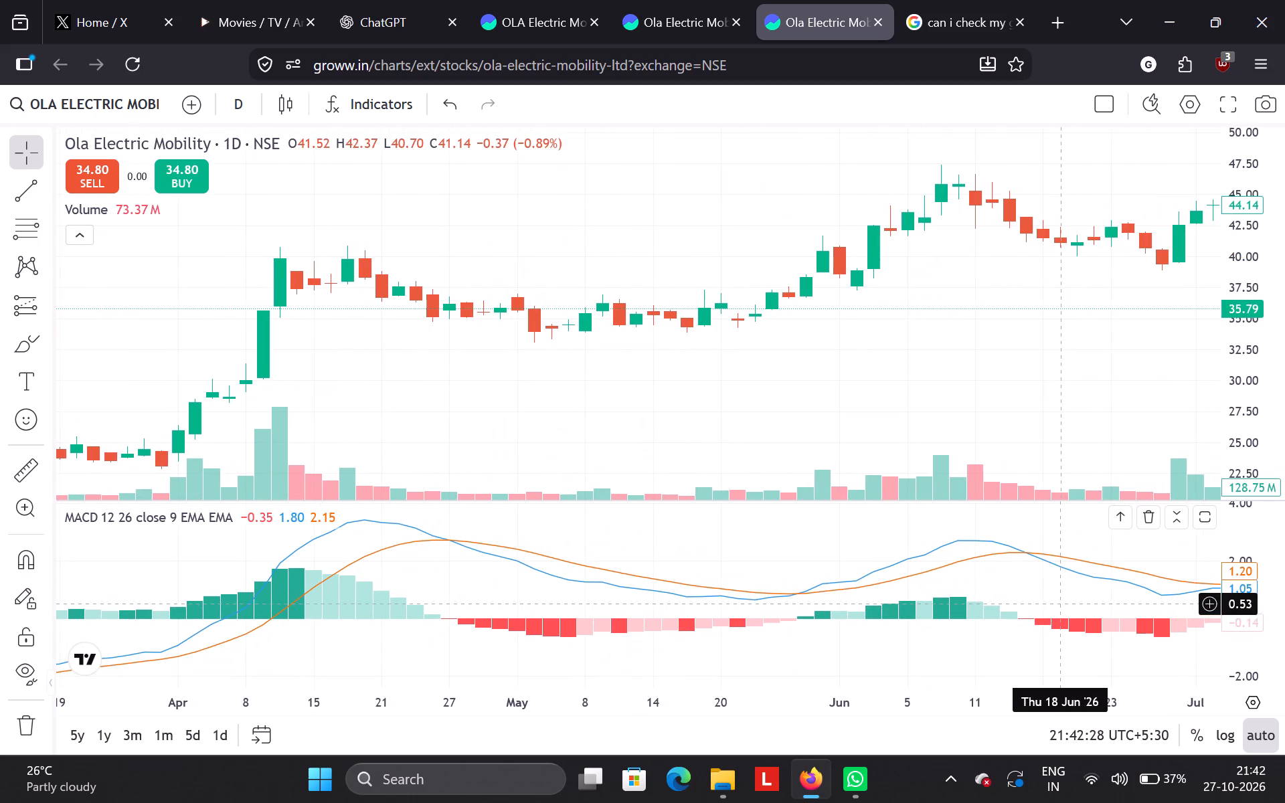
scroll(1036, 608, left, 3)
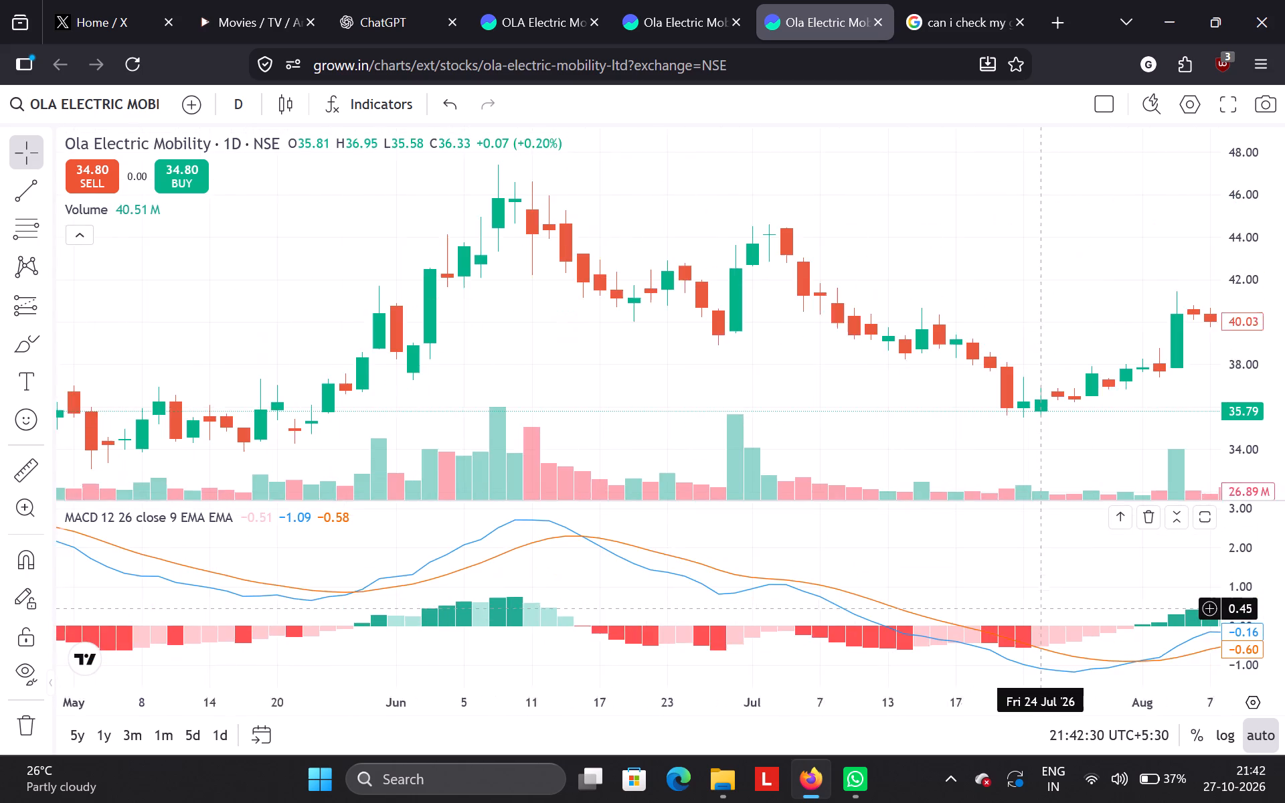
scroll(1036, 608, left, 9)
scroll(1036, 608, up, 1)
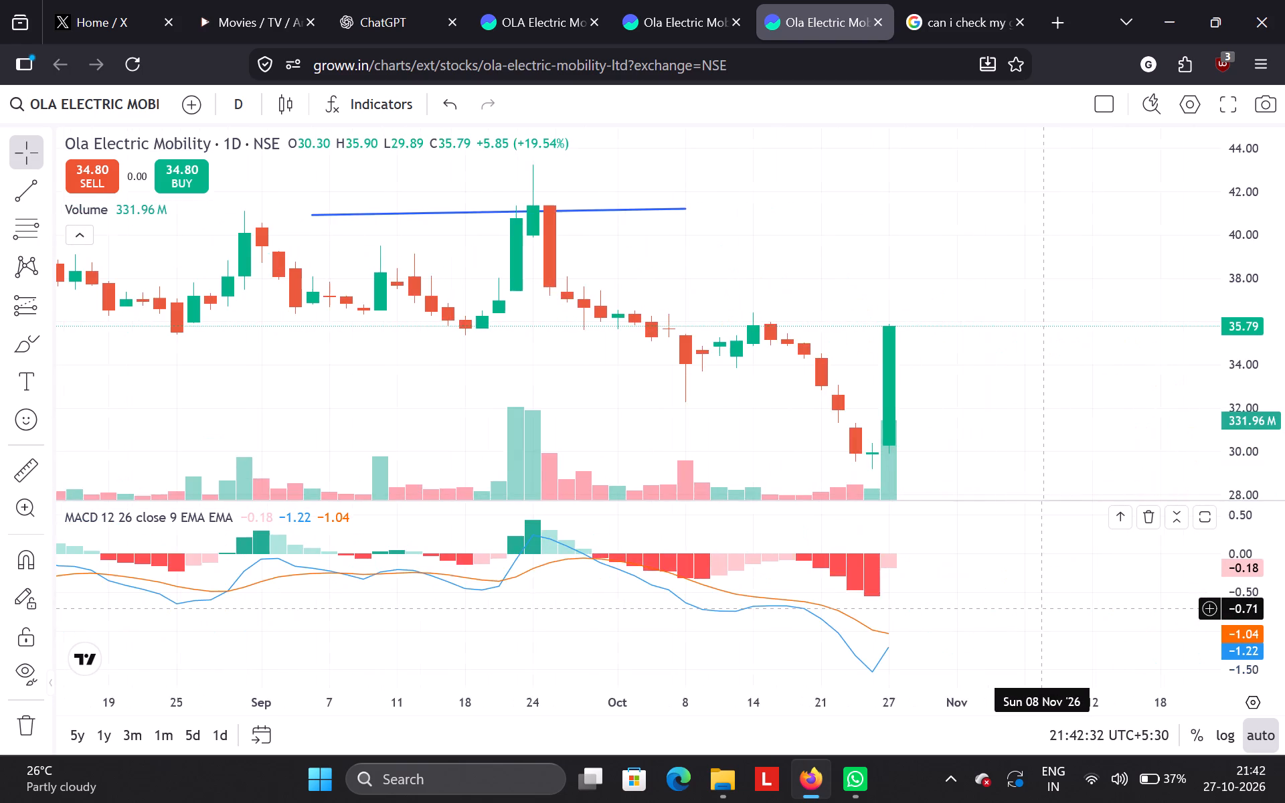
scroll(1036, 608, up, 2)
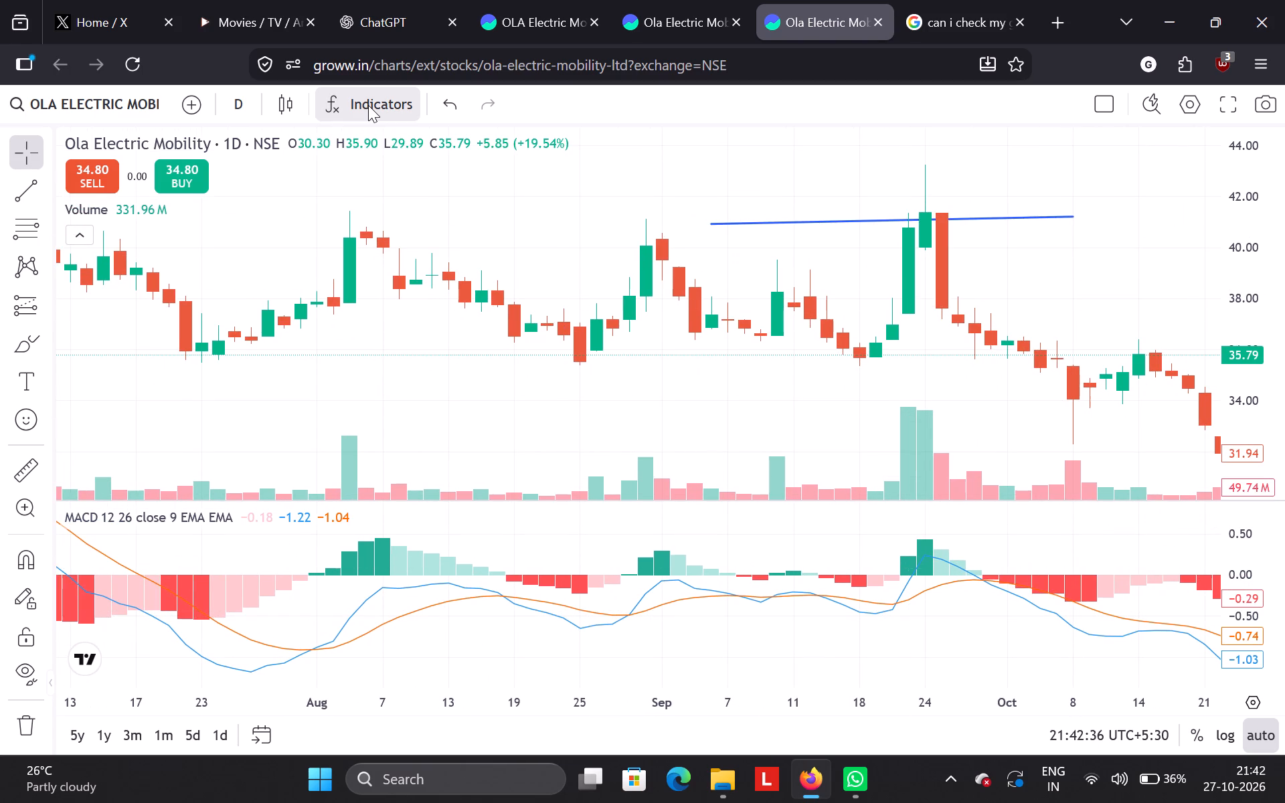
Browse the indicator list alphabetically down to the Klinger Oscillator and close it without adding anything.
click(368, 105)
click(609, 207)
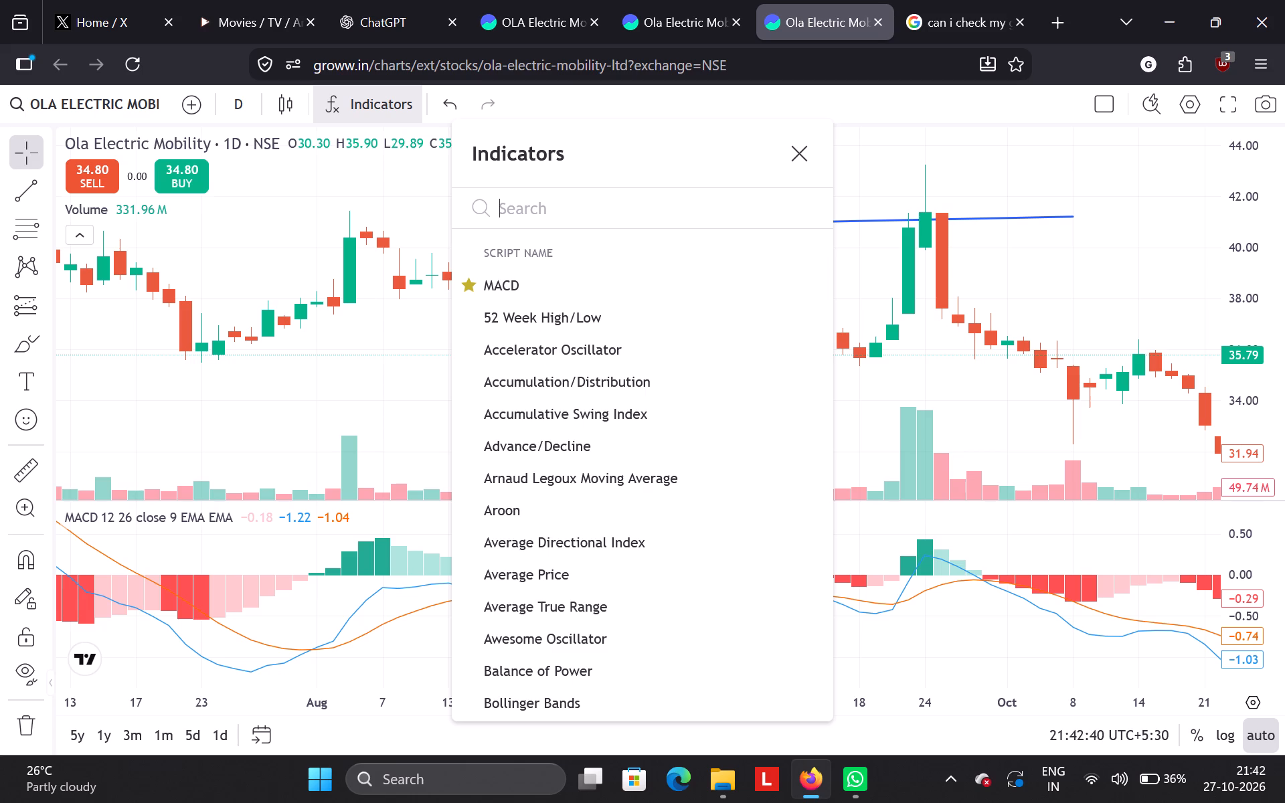
scroll(578, 504, down, 3)
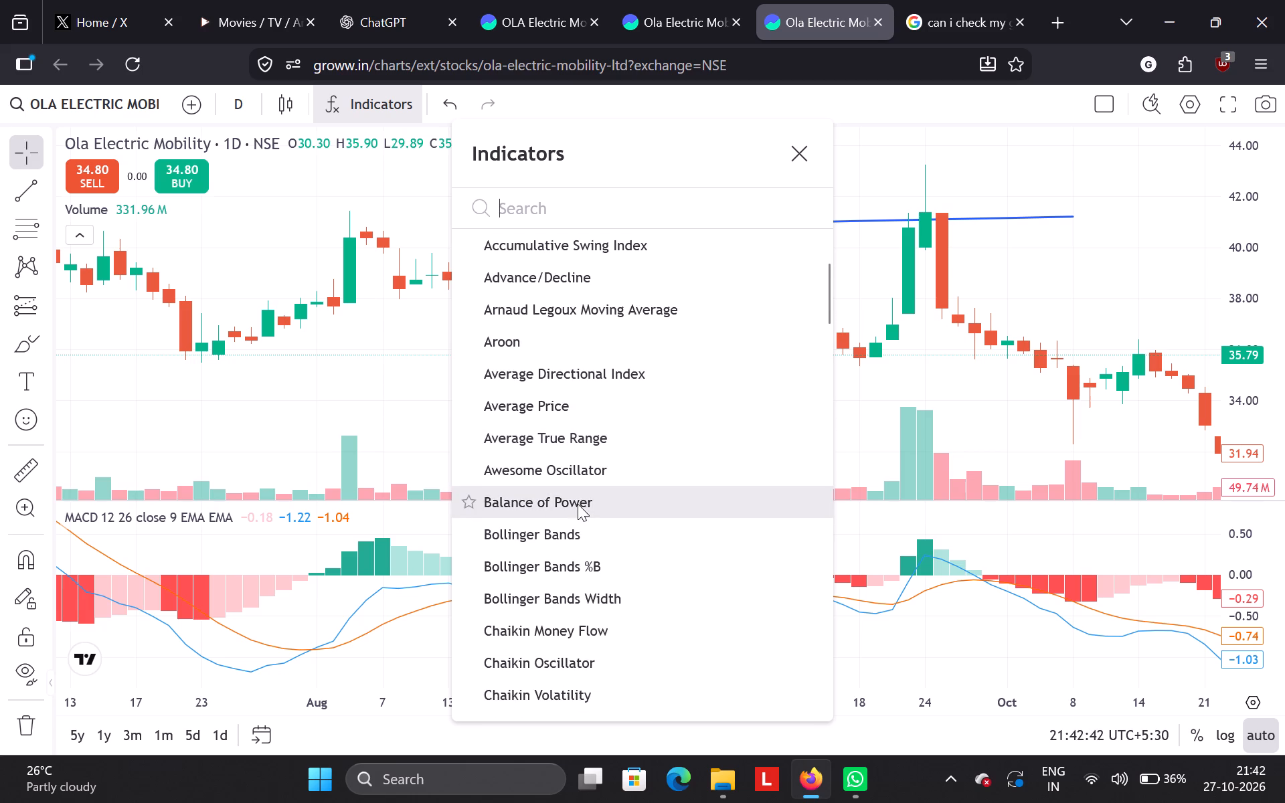
scroll(578, 504, down, 3)
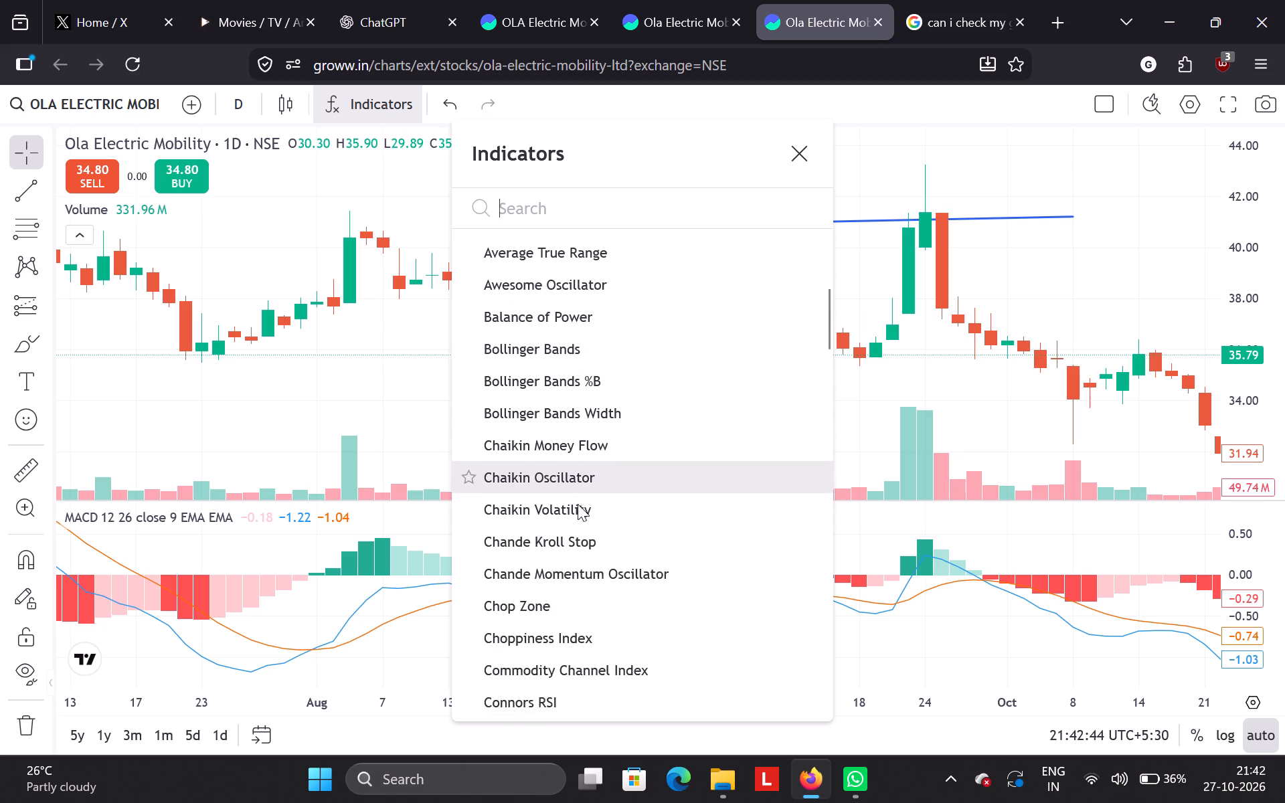
scroll(578, 504, down, 5)
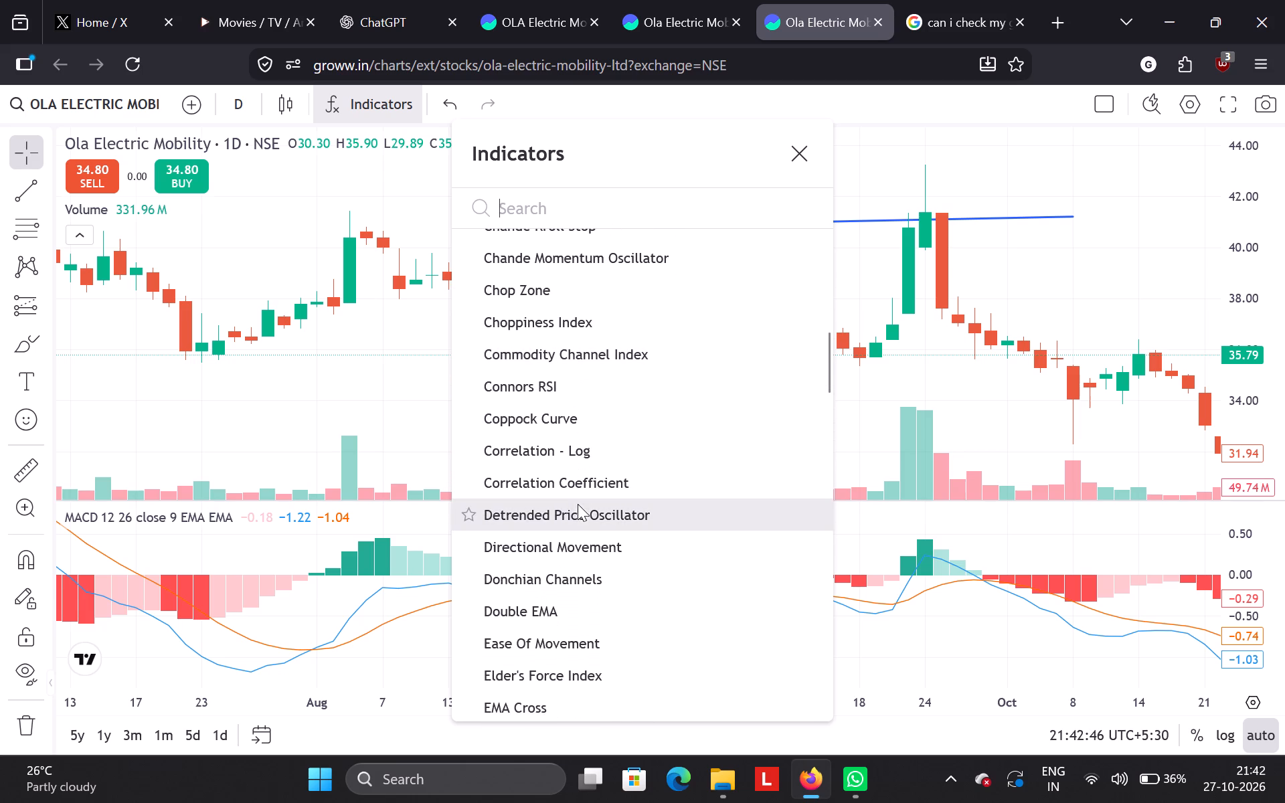
scroll(650, 638, down, 3)
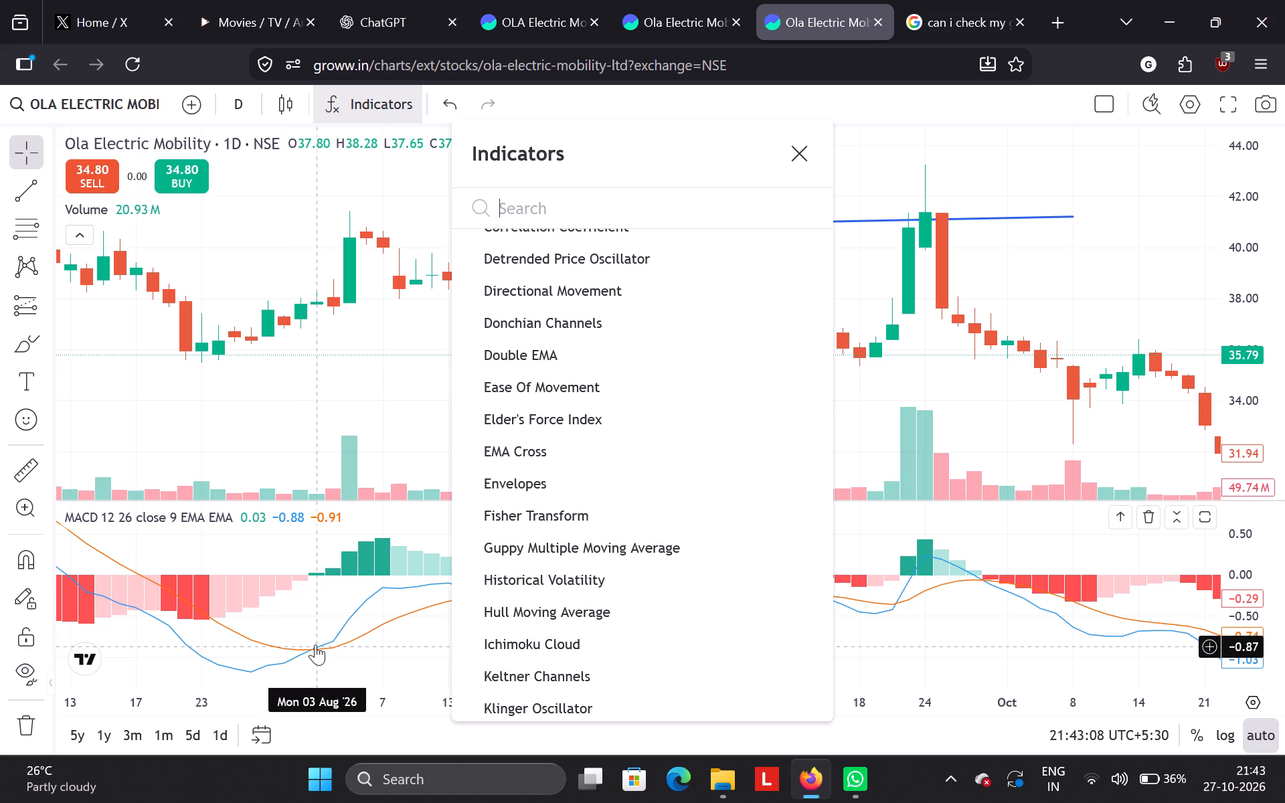
click(394, 643)
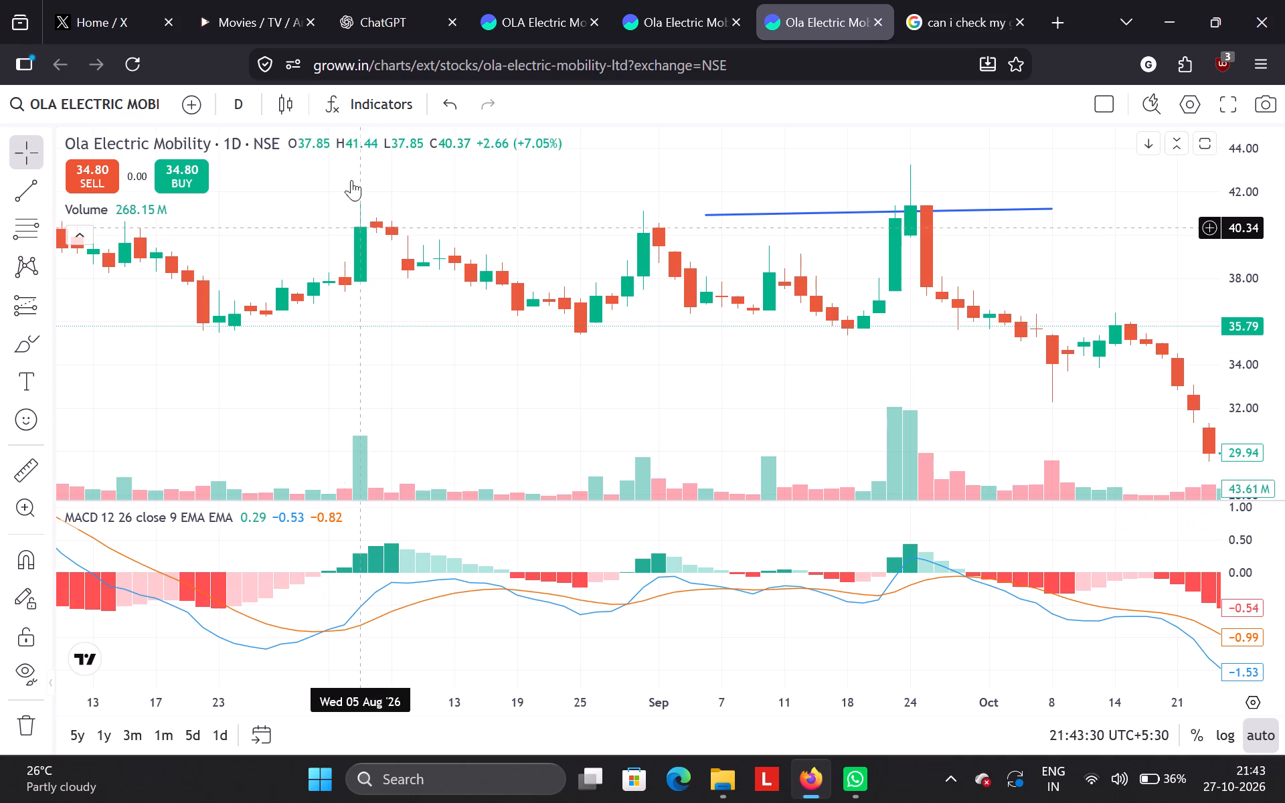
Find the Relative Strength Index indicator, add it to the OLA Electric Mobility chart and mark it as a favourite.
click(352, 100)
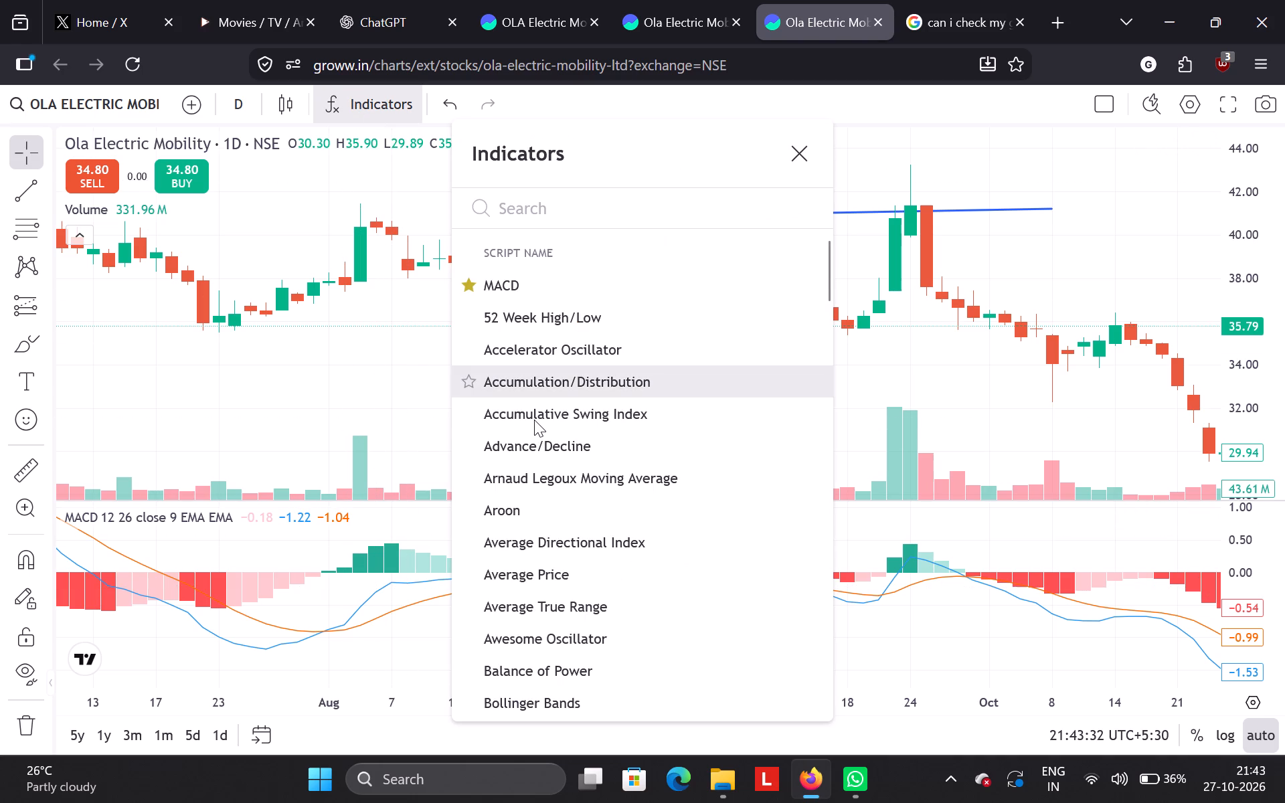
scroll(534, 420, down, 4)
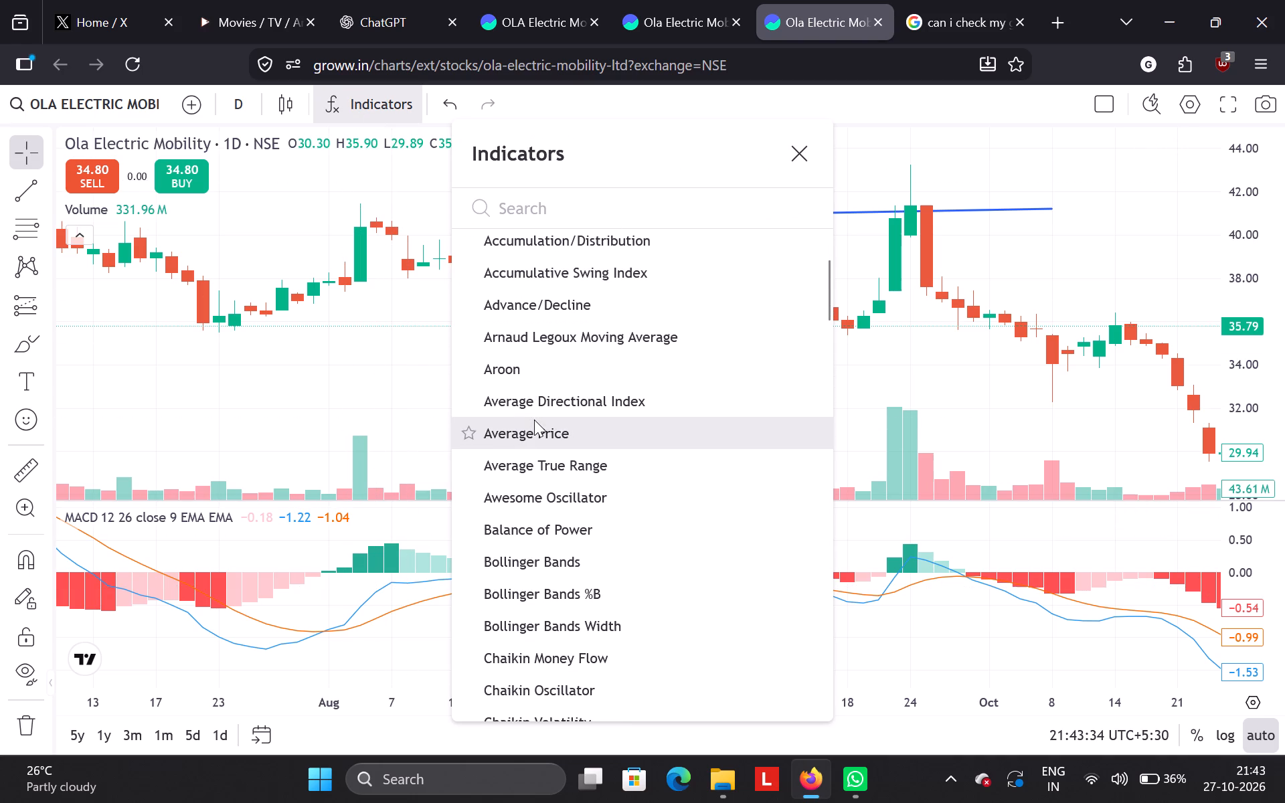
scroll(534, 420, down, 1)
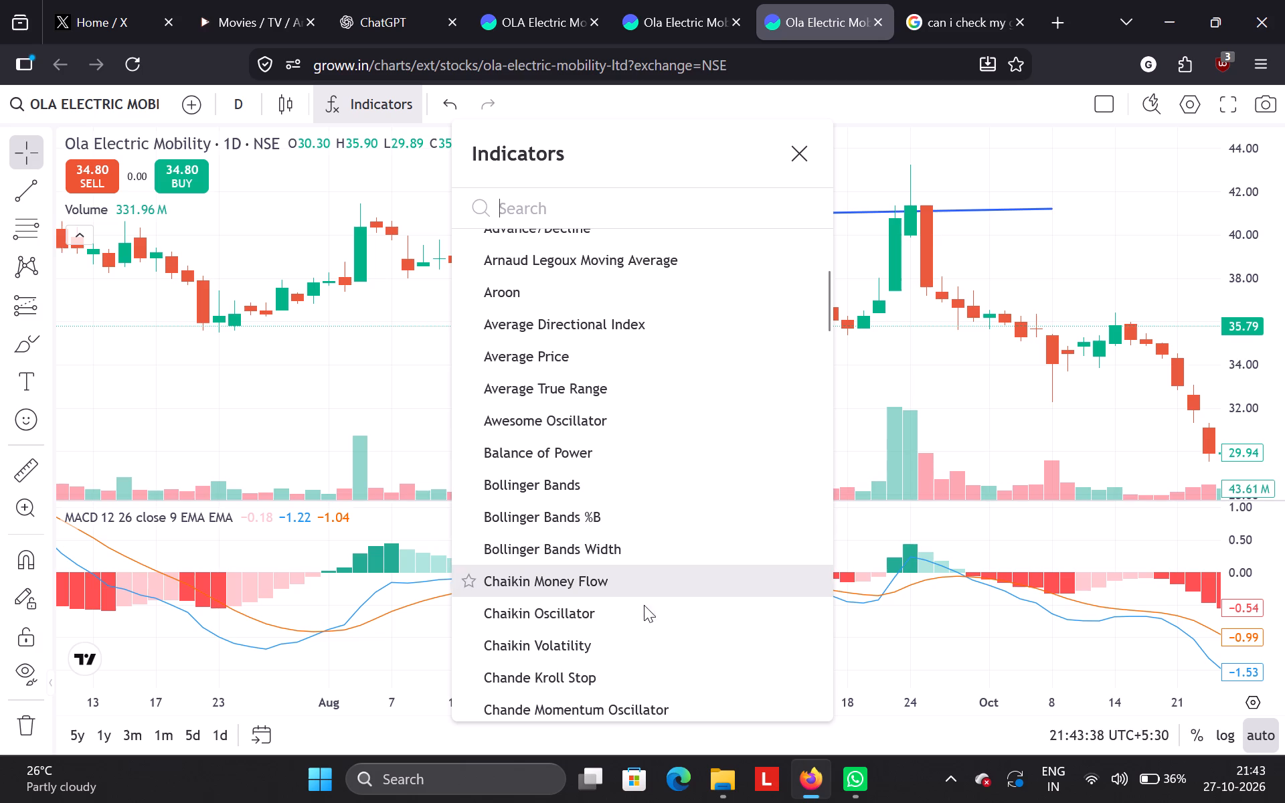
scroll(645, 624, down, 5)
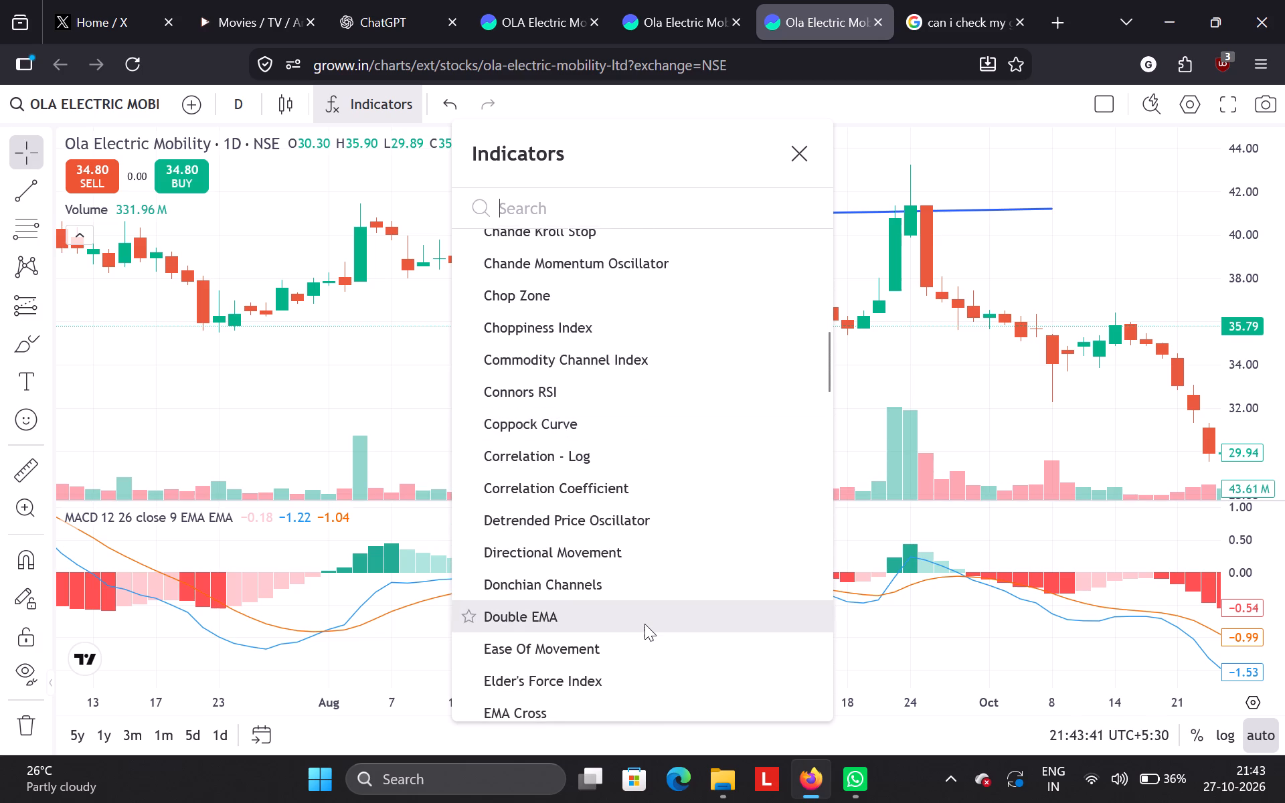
scroll(645, 624, down, 4)
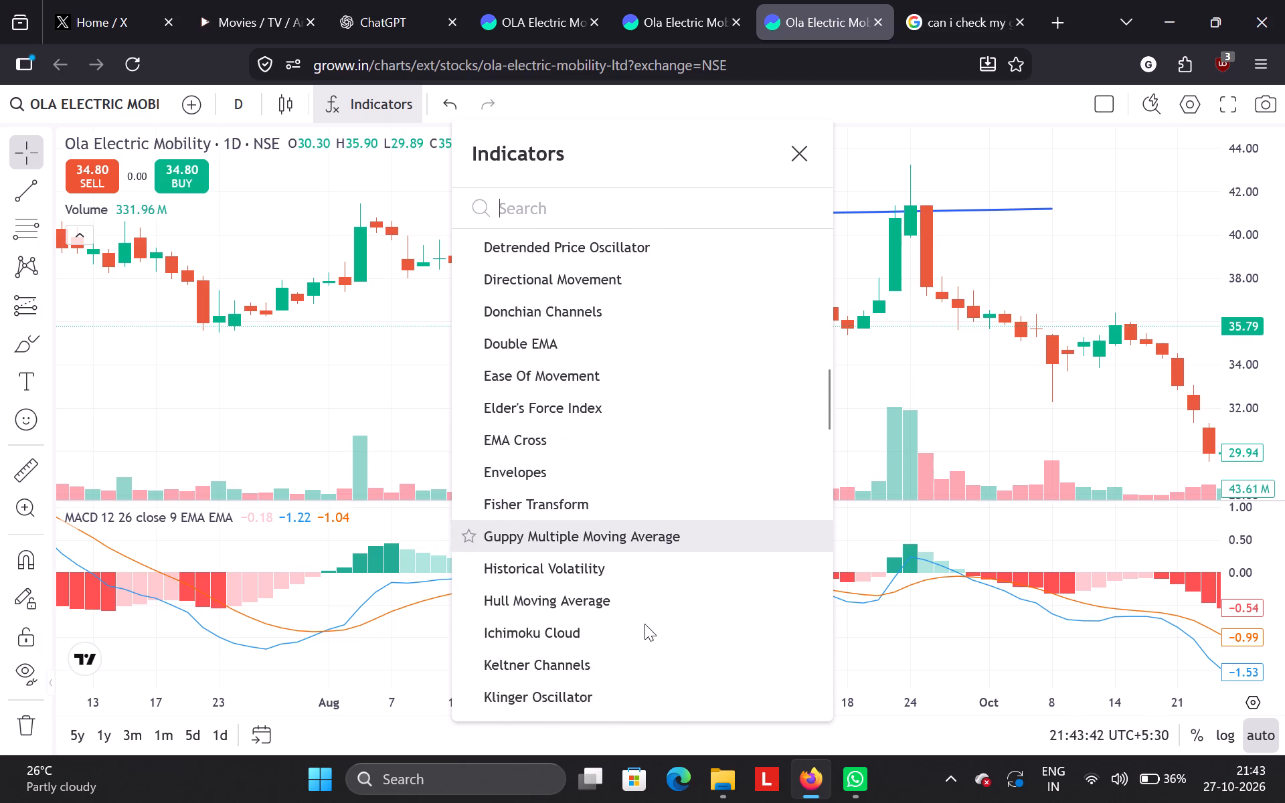
scroll(645, 624, down, 3)
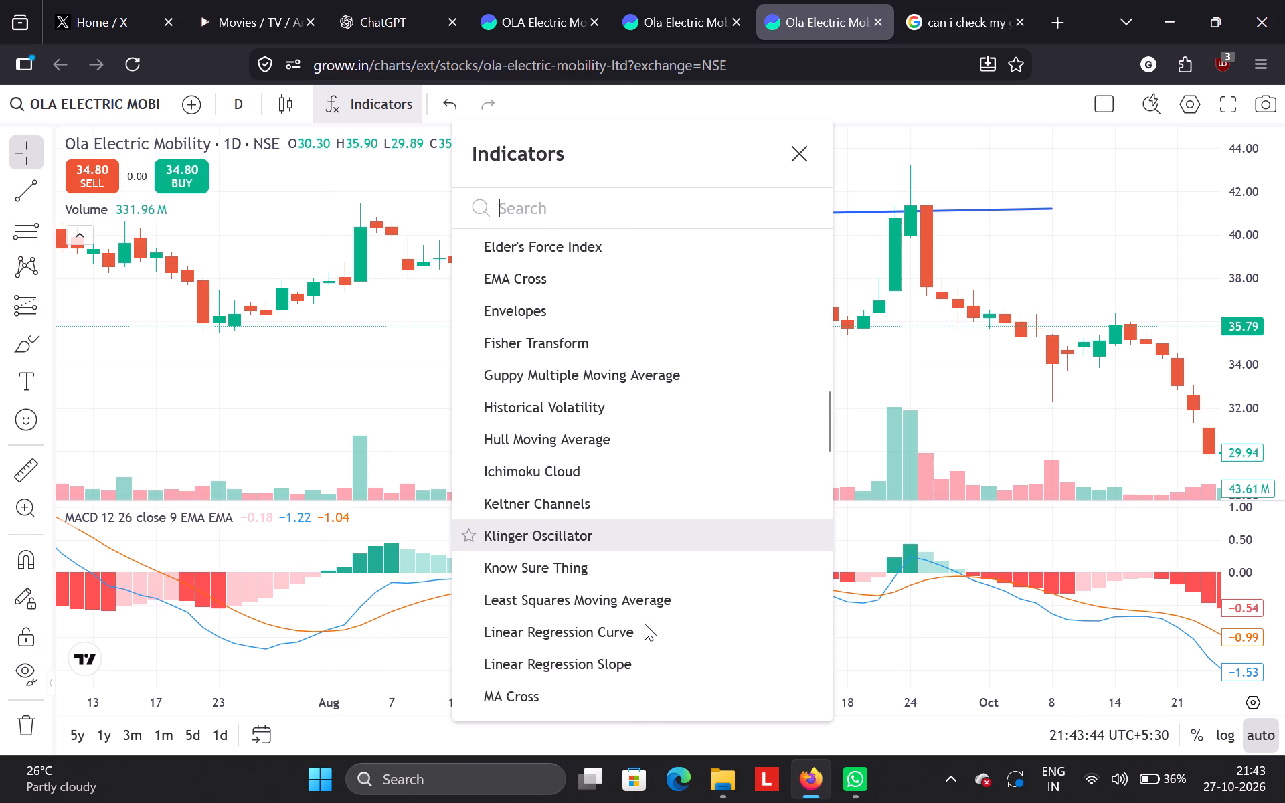
scroll(645, 624, down, 4)
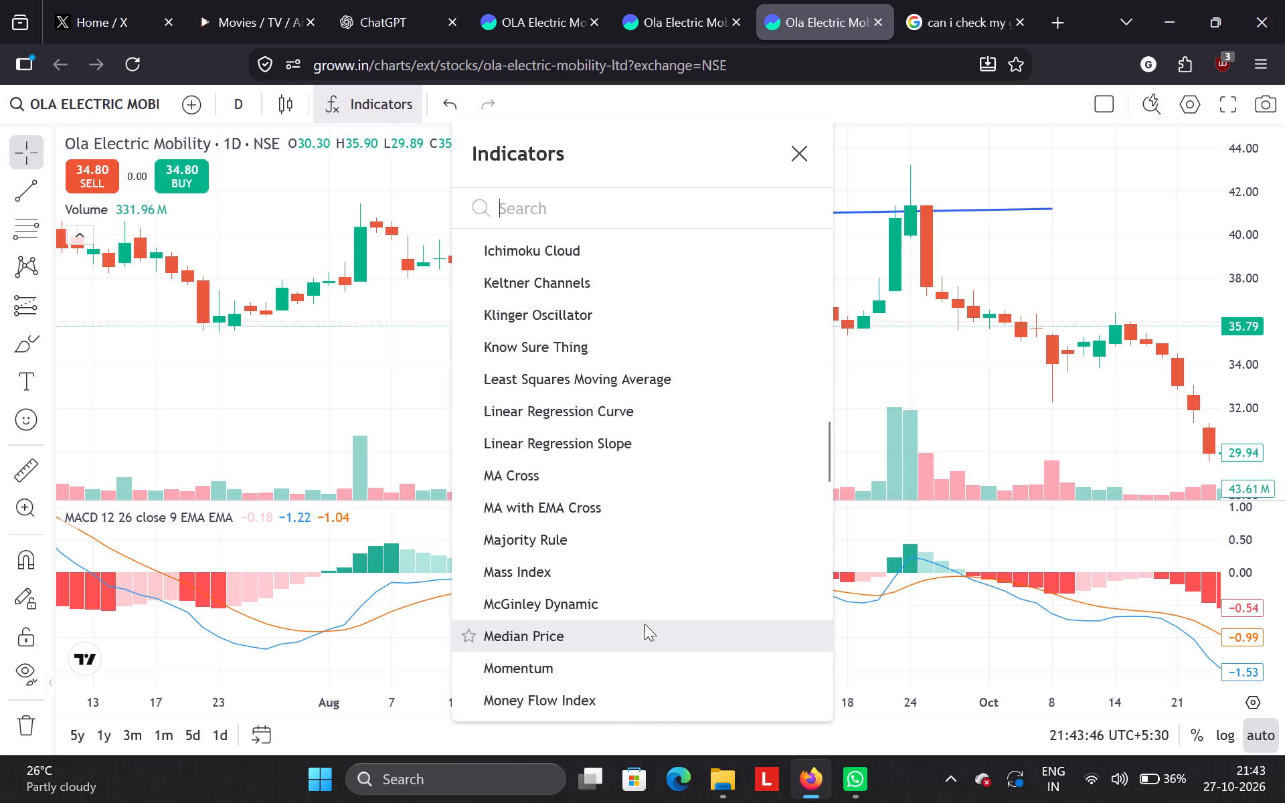
scroll(645, 624, down, 4)
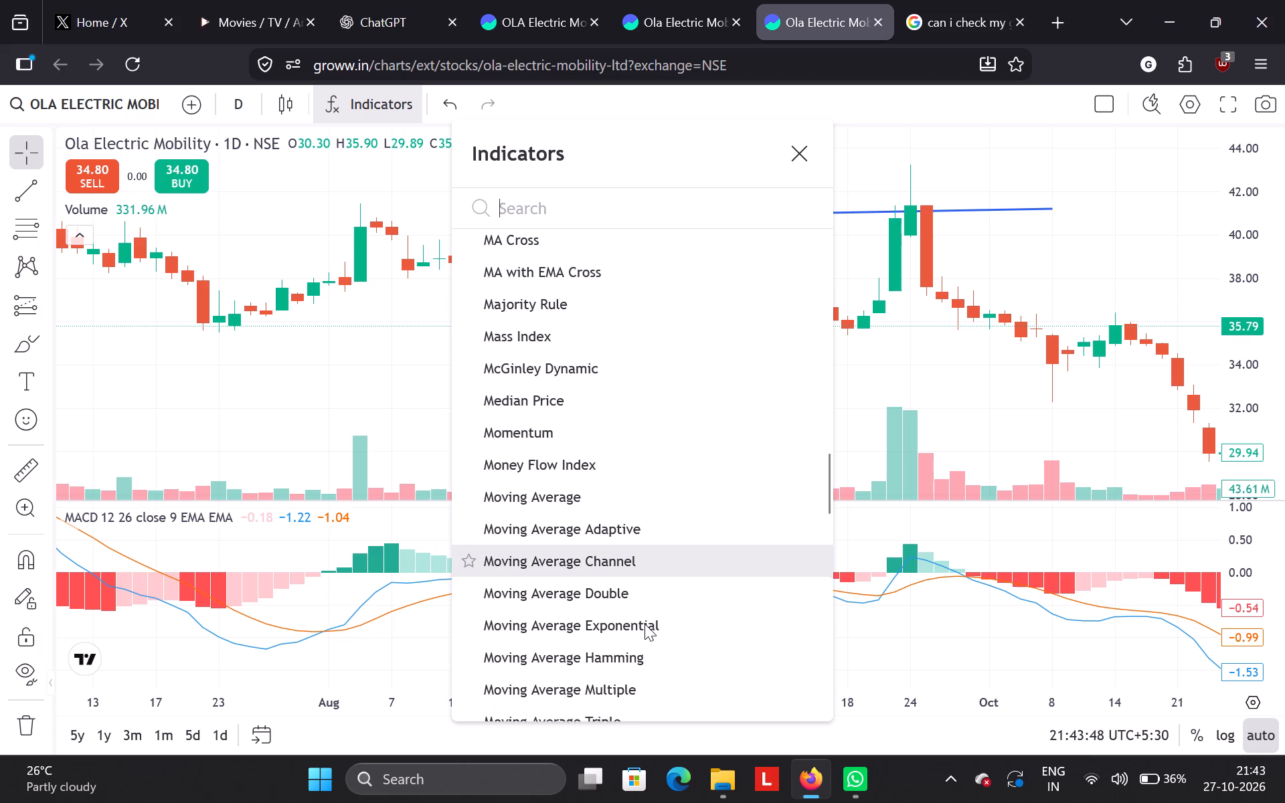
scroll(645, 624, down, 3)
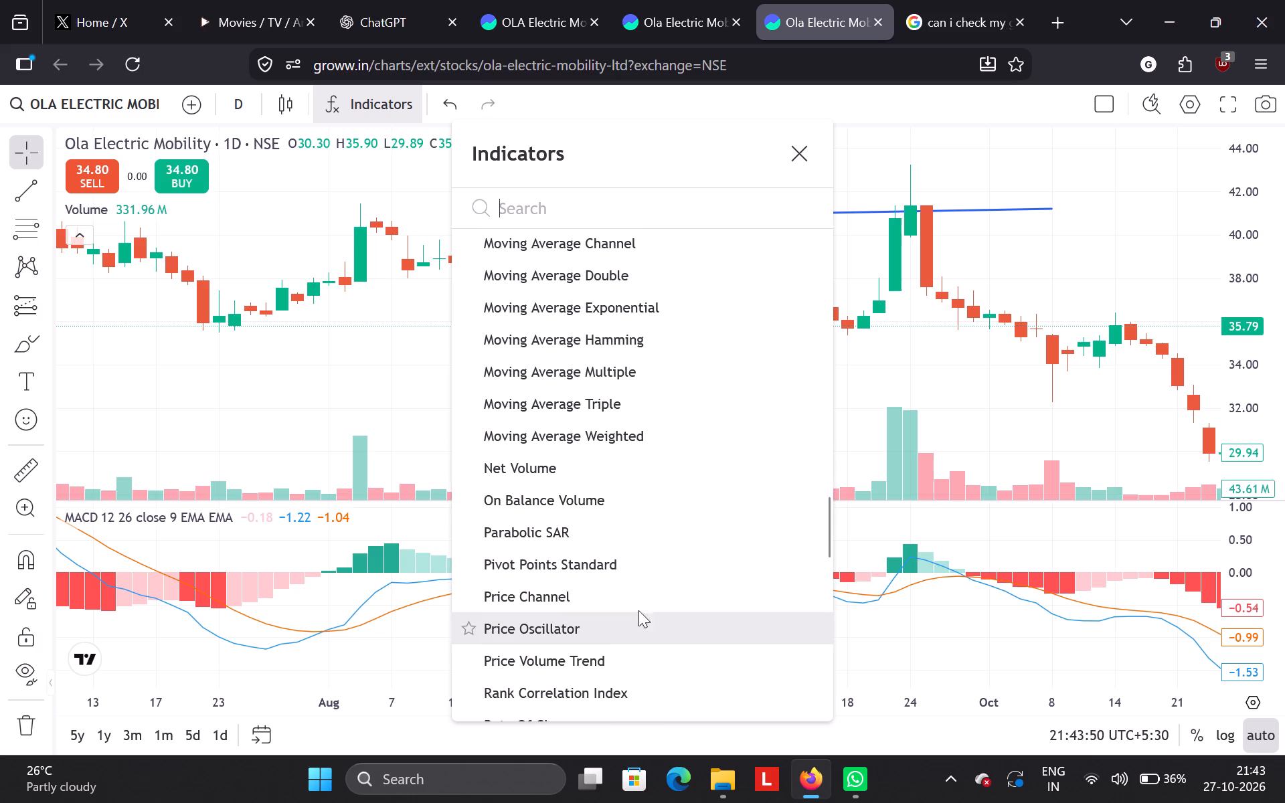
scroll(637, 666, down, 1)
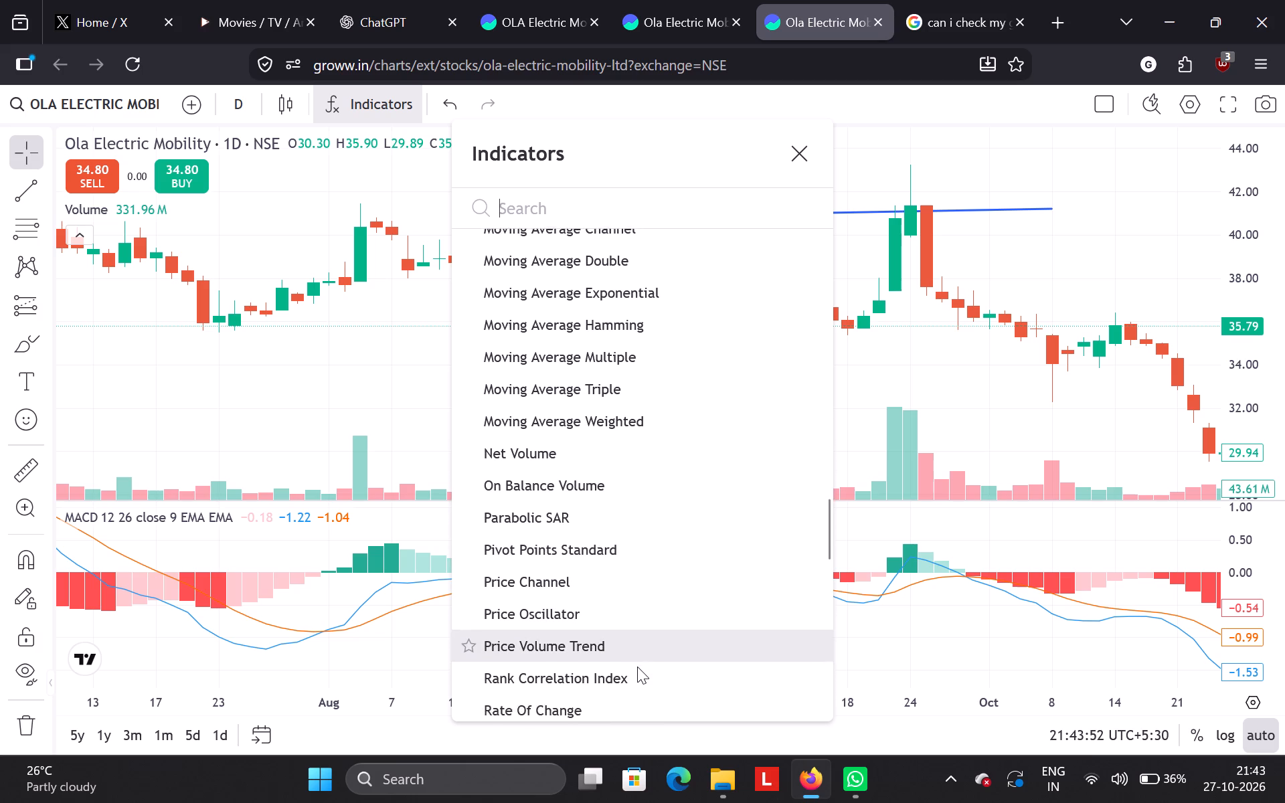
scroll(637, 666, down, 3)
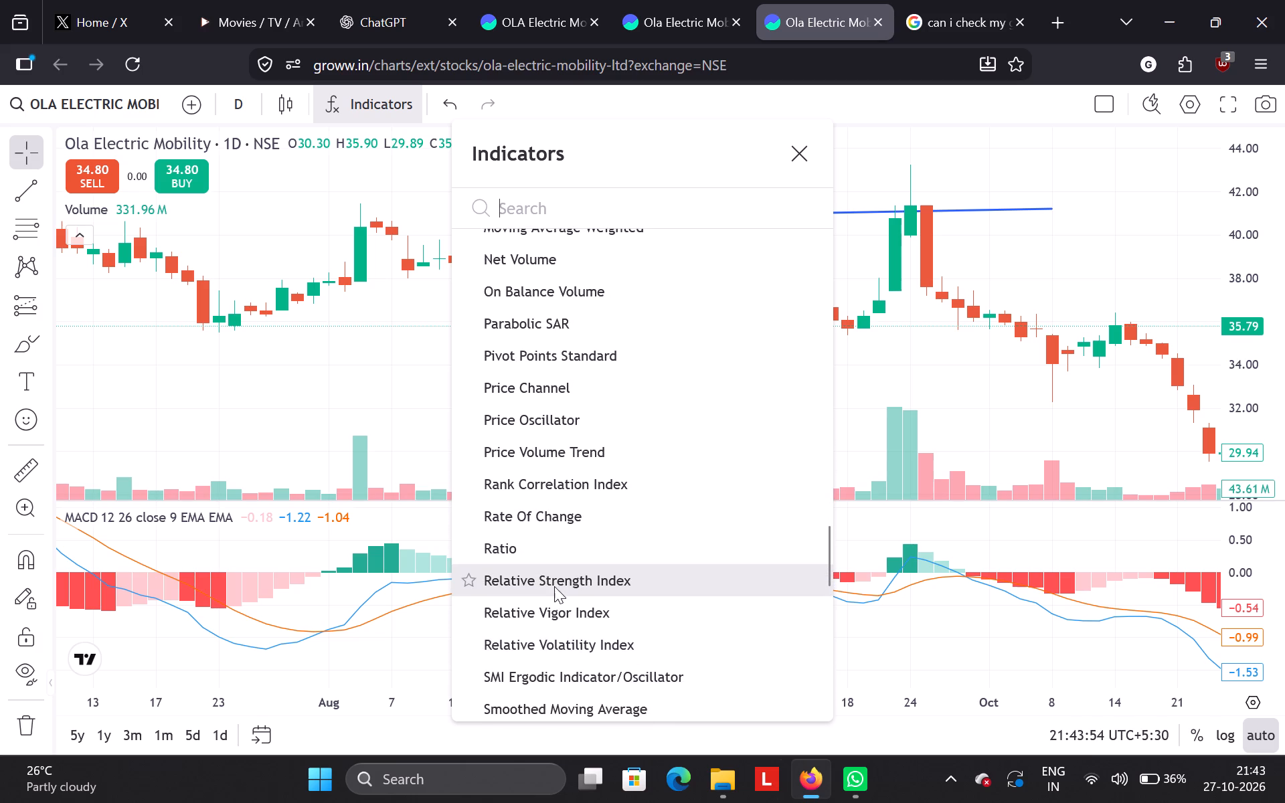
click(585, 579)
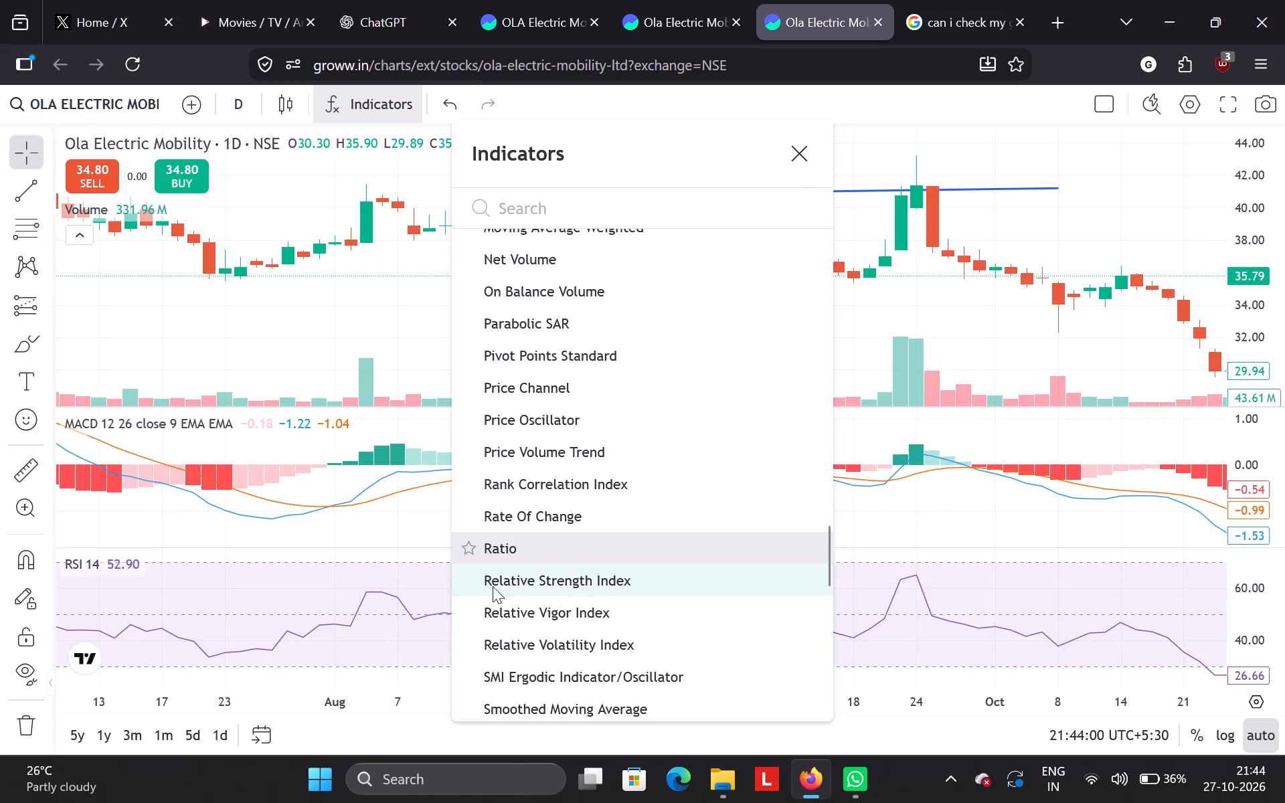
click(464, 578)
click(808, 158)
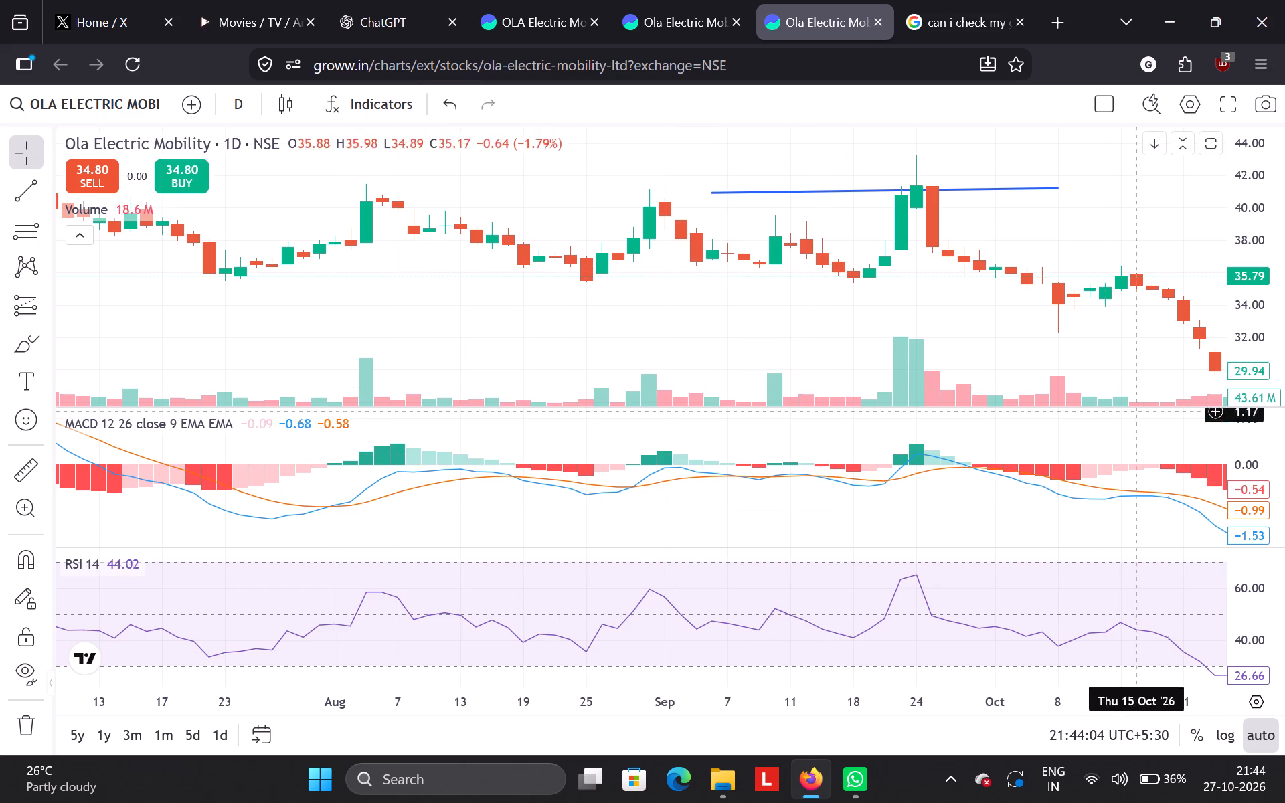
Remove the MACD indicator from the OLA Electric Mobility chart.
click(1156, 427)
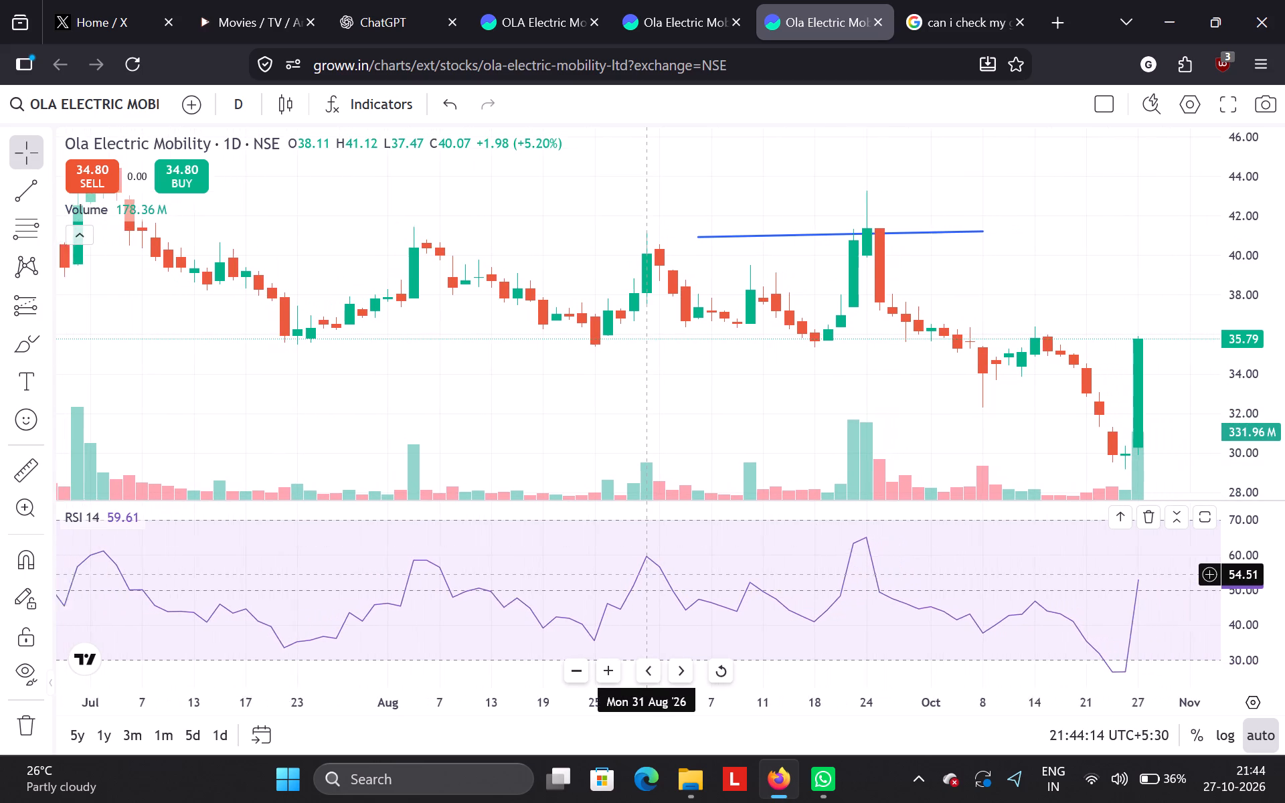
Examine the RSI 14 line against the daily price history from October 2026 back to September 2024.
scroll(647, 573, right, 10)
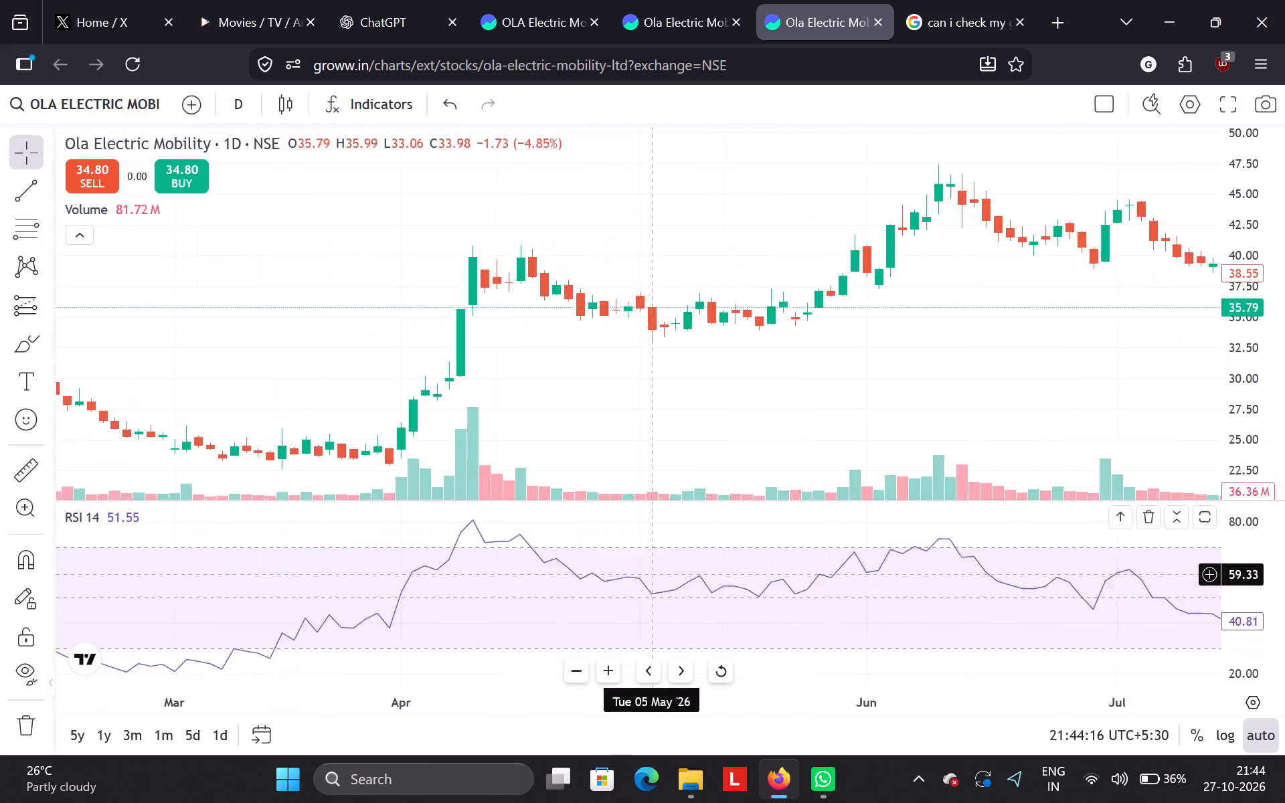
scroll(440, 583, right, 2)
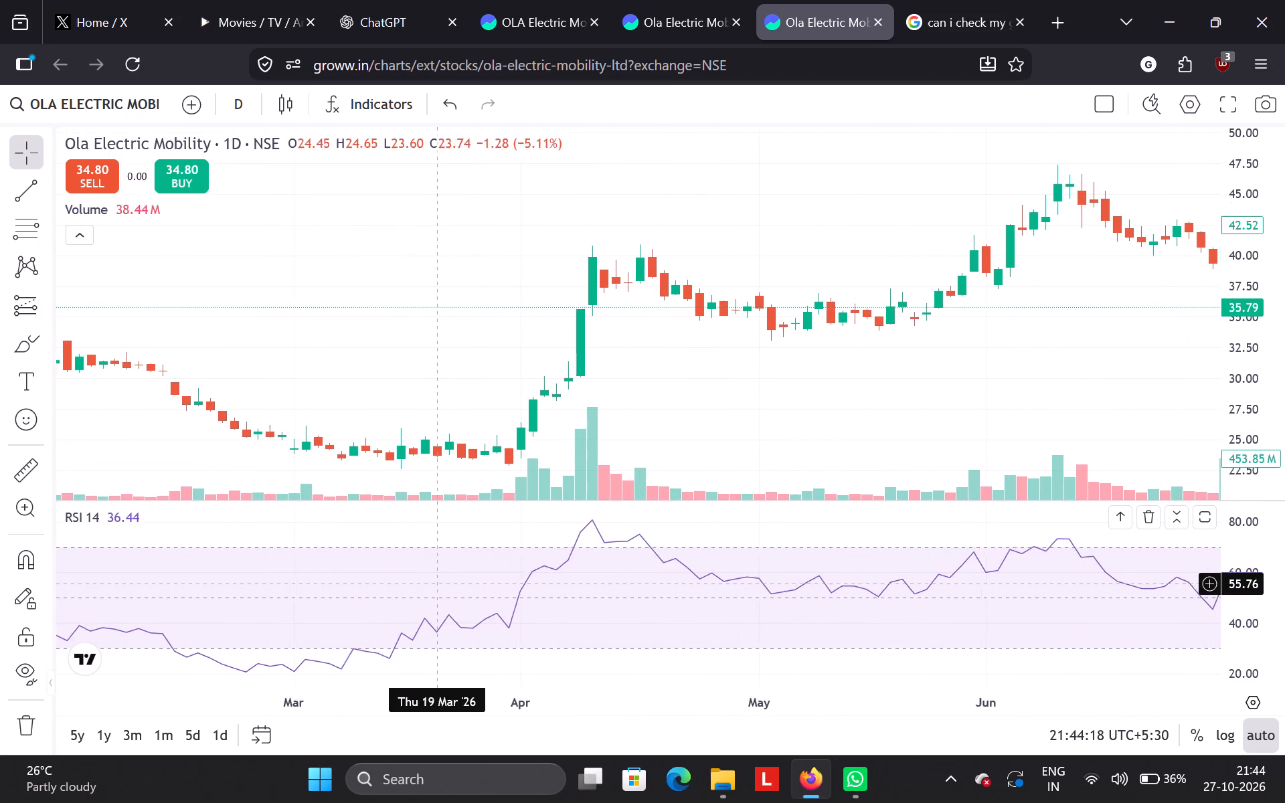
scroll(440, 583, right, 8)
scroll(440, 583, left, 1)
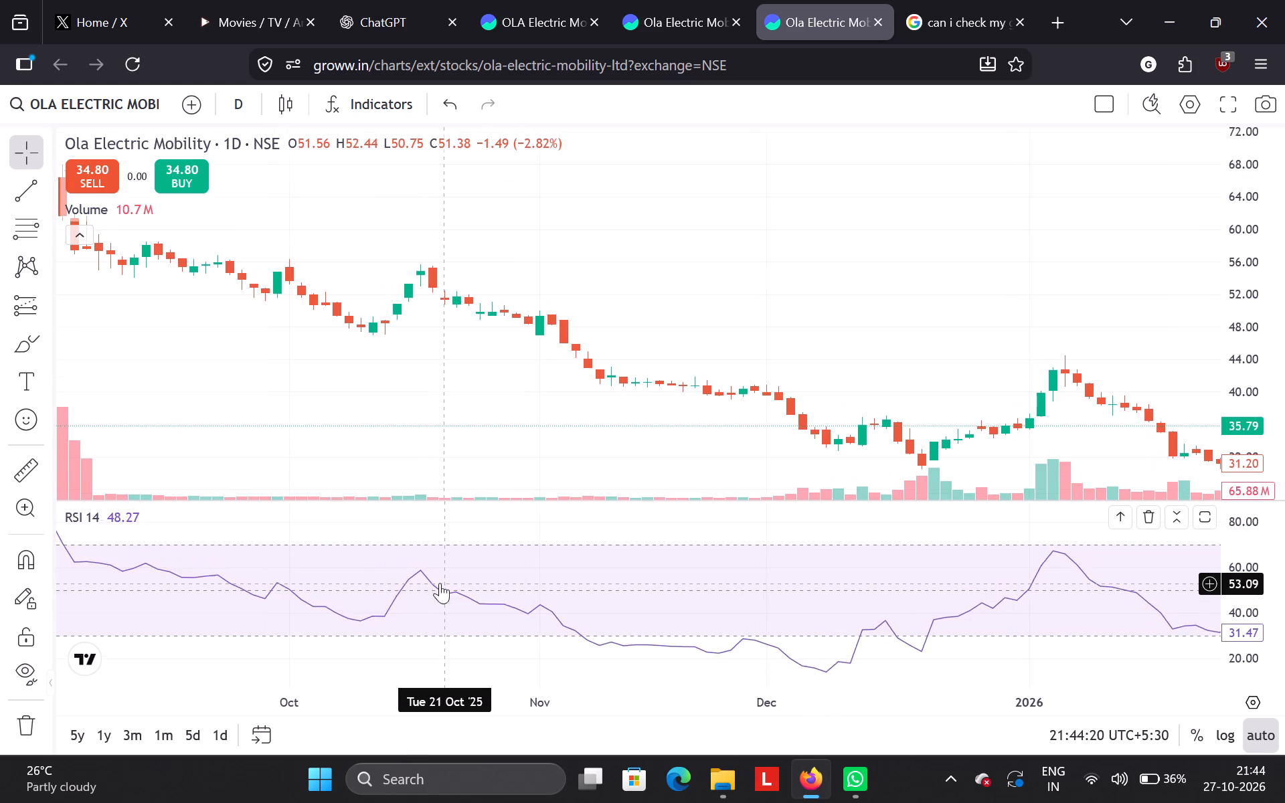
scroll(440, 583, left, 10)
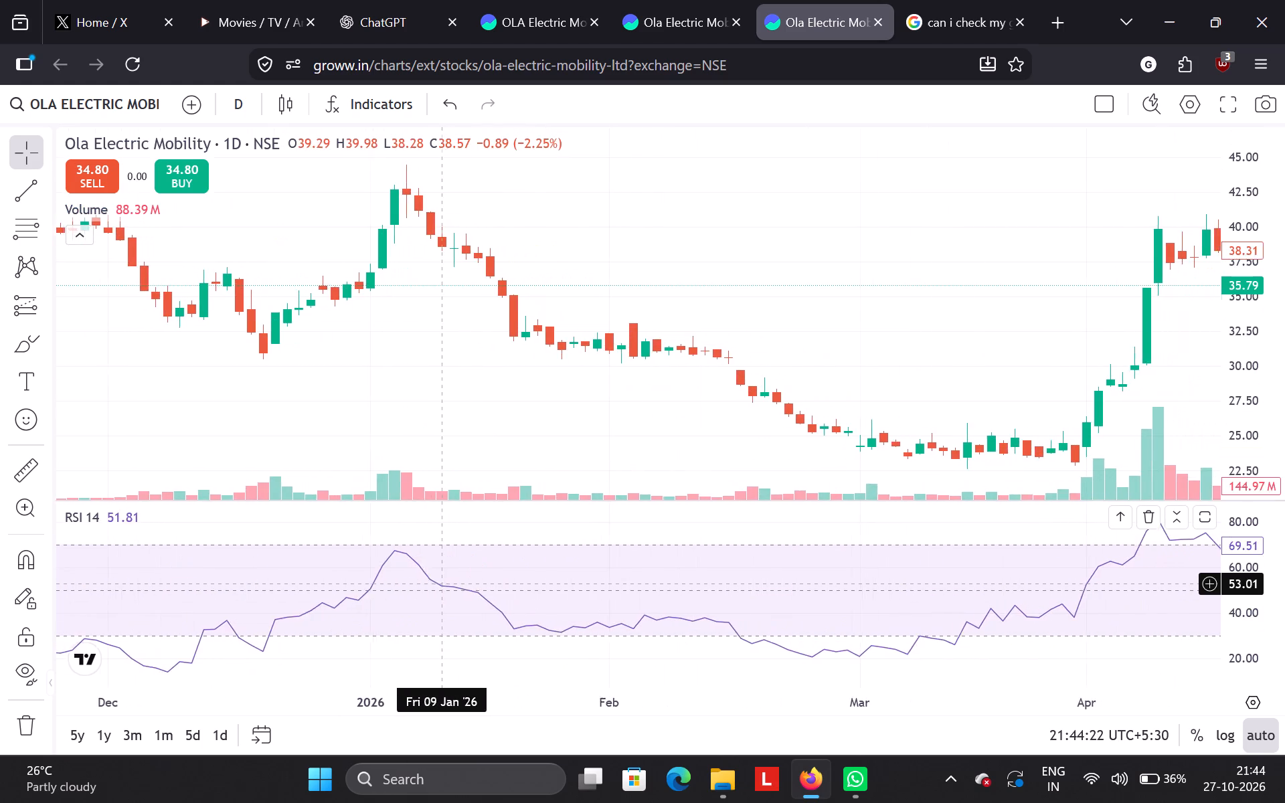
scroll(440, 583, left, 11)
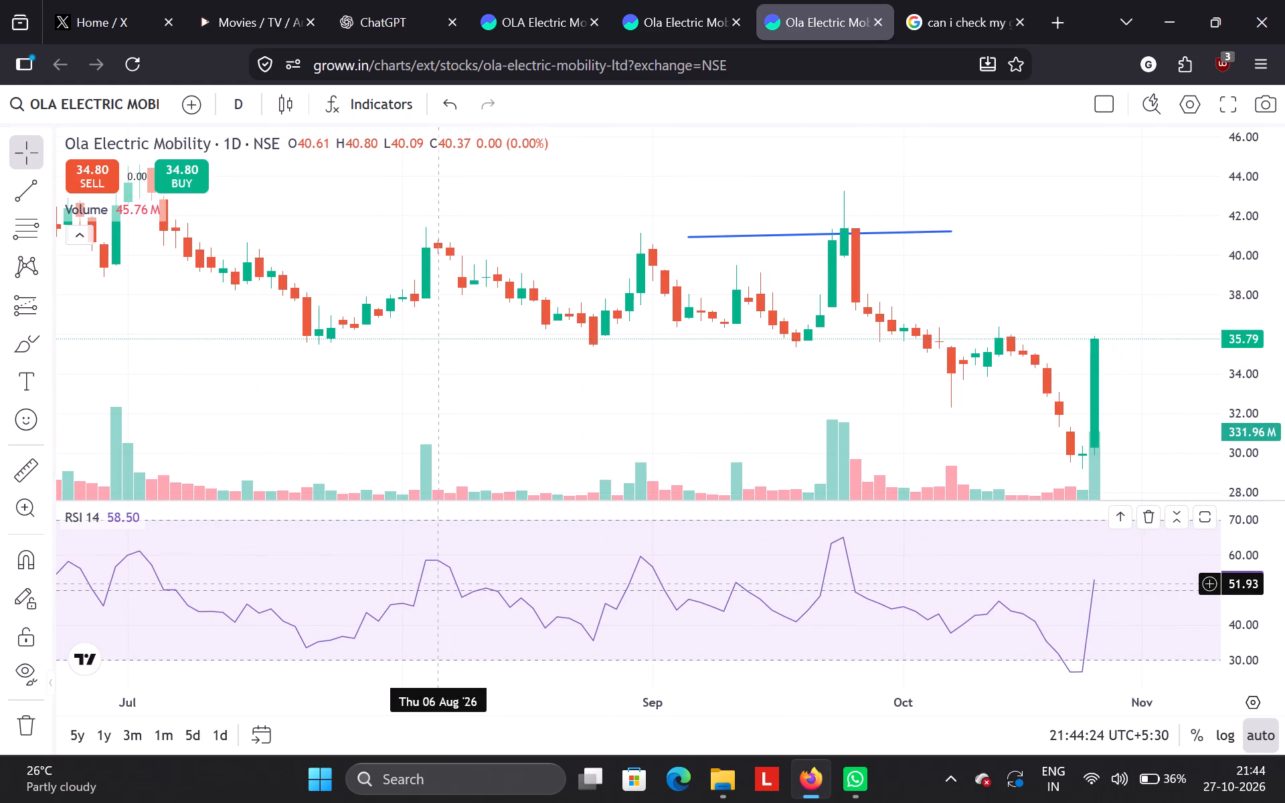
scroll(440, 583, right, 18)
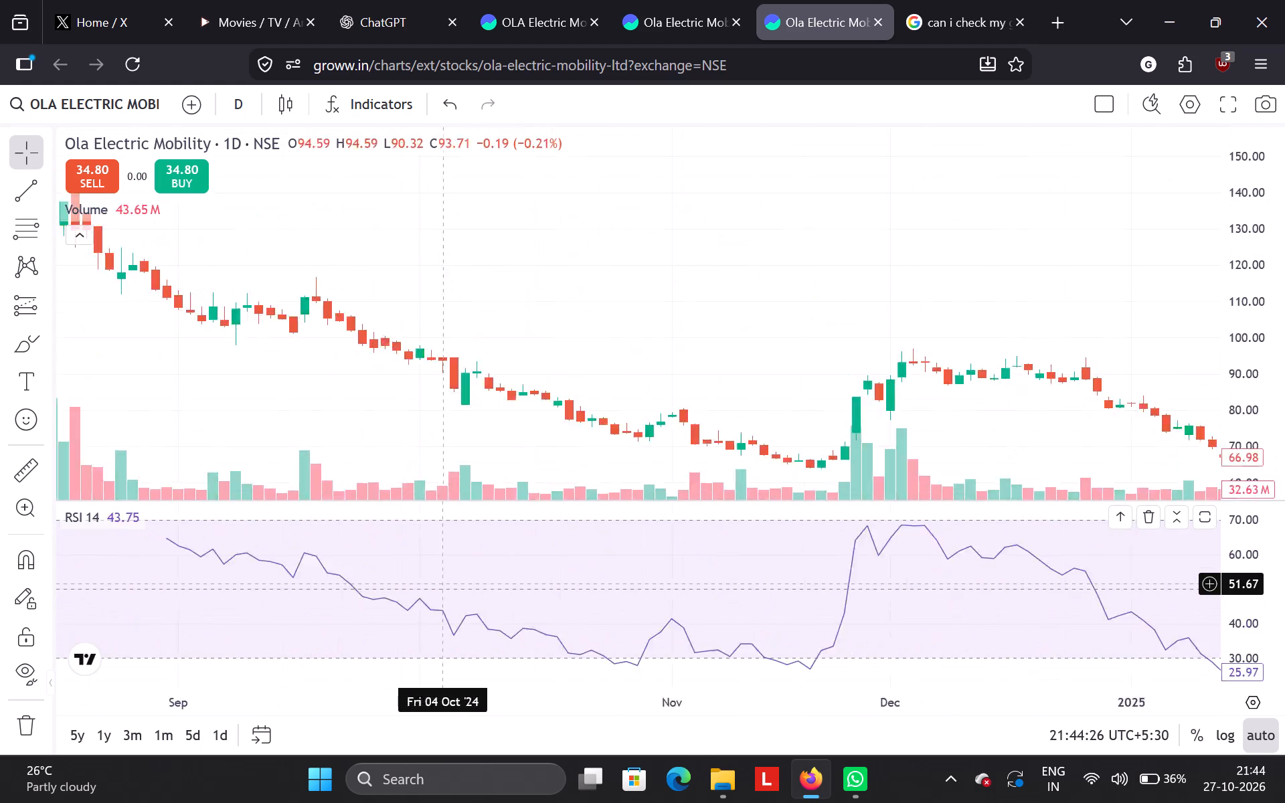
Examine the RSI 14 line against OLA Electric Mobility's daily candles from August 2024 through December 2025.
scroll(440, 583, right, 7)
scroll(440, 583, left, 7)
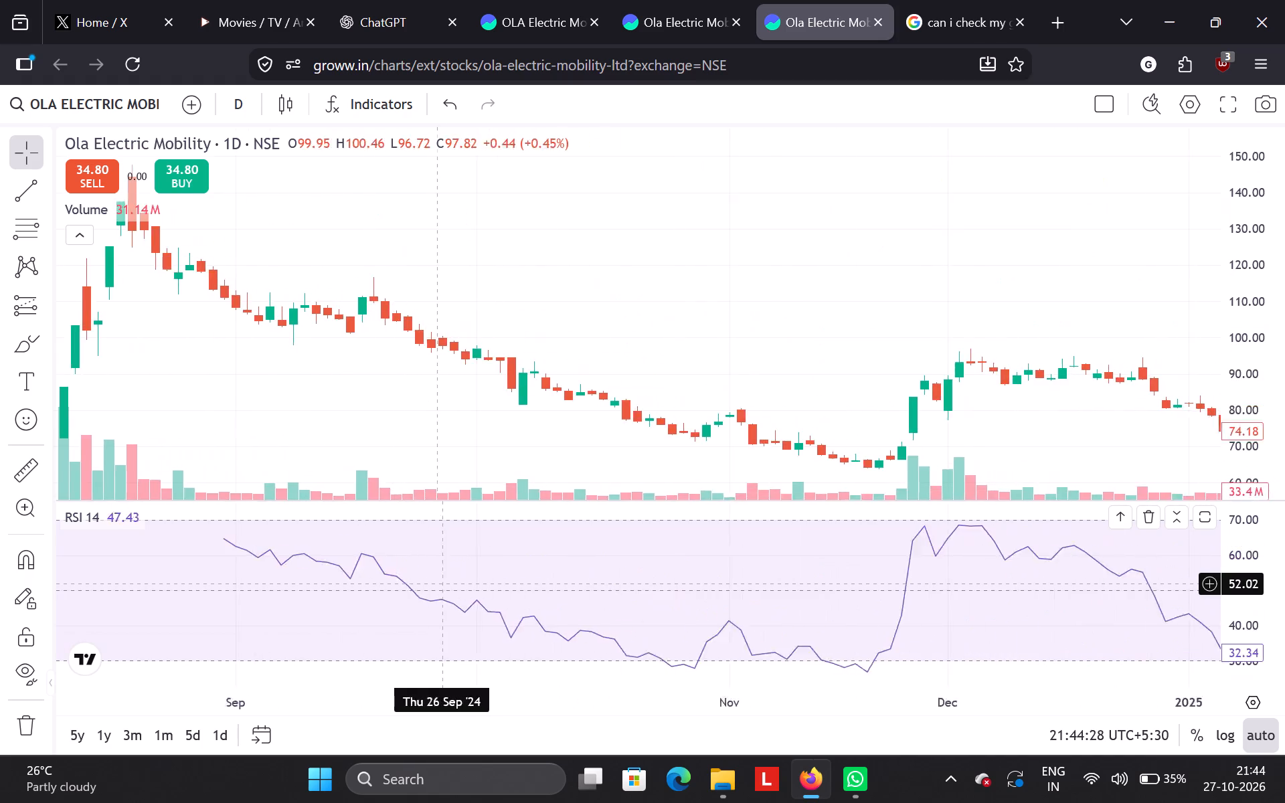
scroll(440, 583, left, 6)
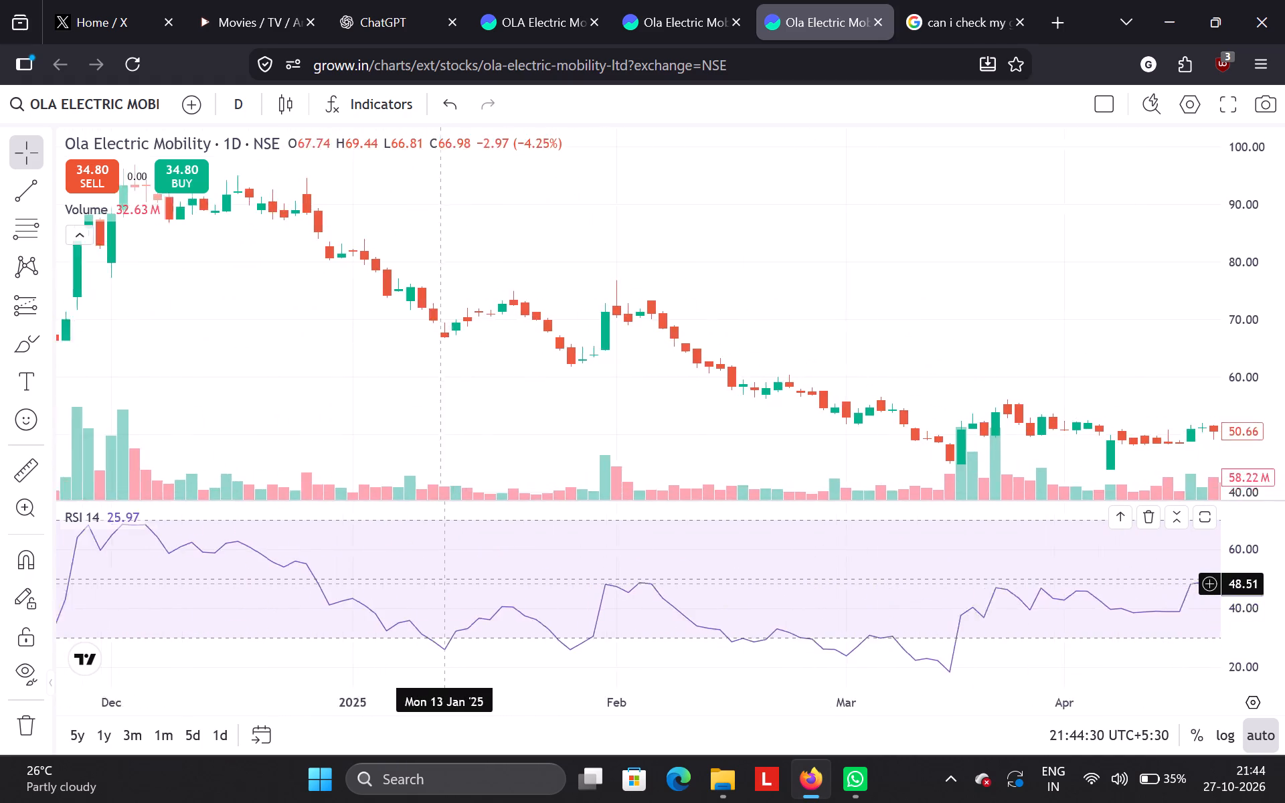
scroll(440, 583, left, 10)
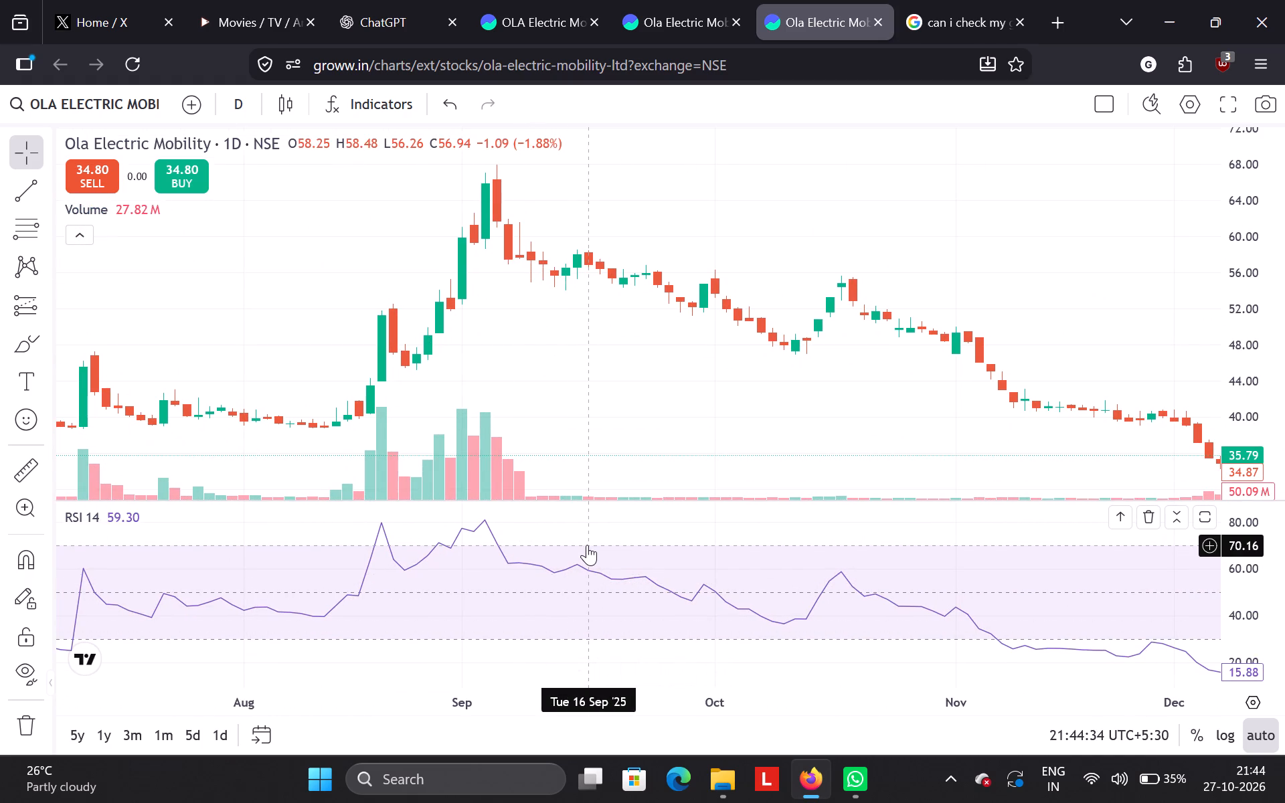
scroll(587, 545, right, 4)
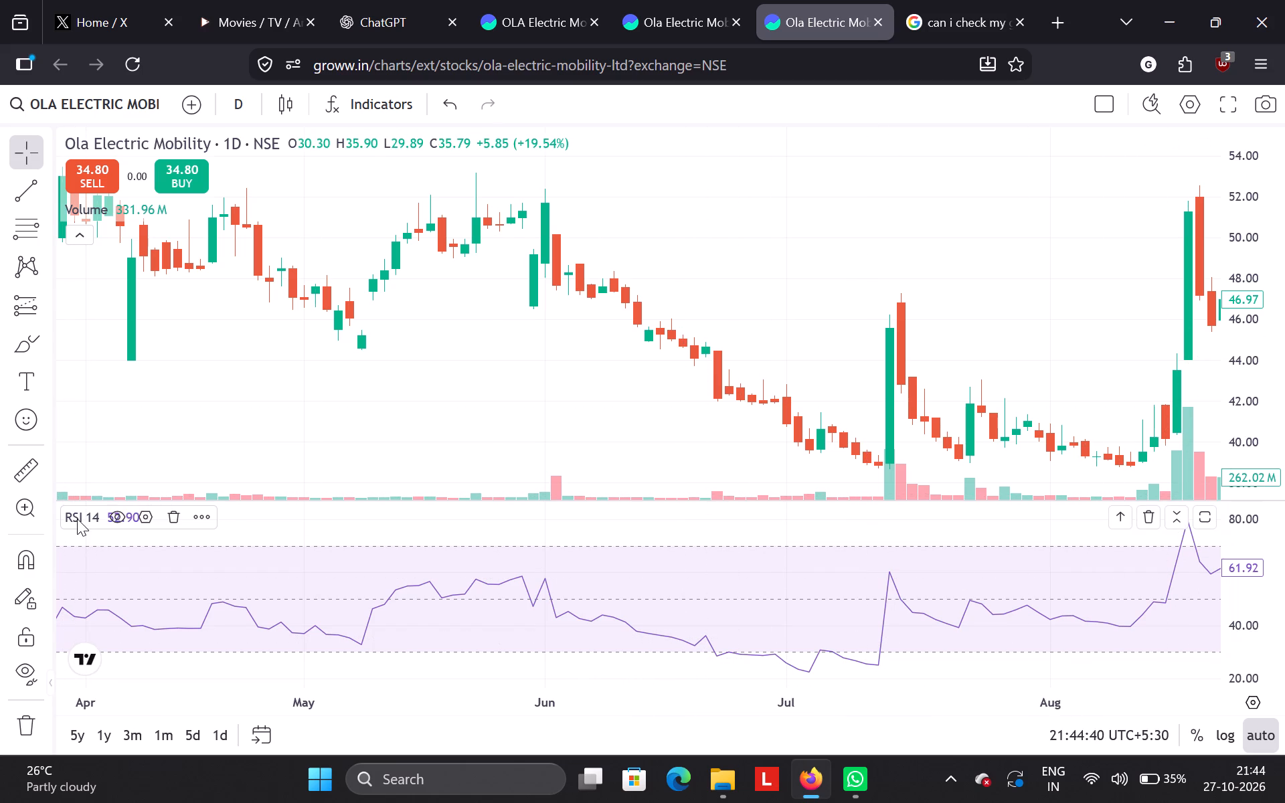
scroll(512, 590, left, 2)
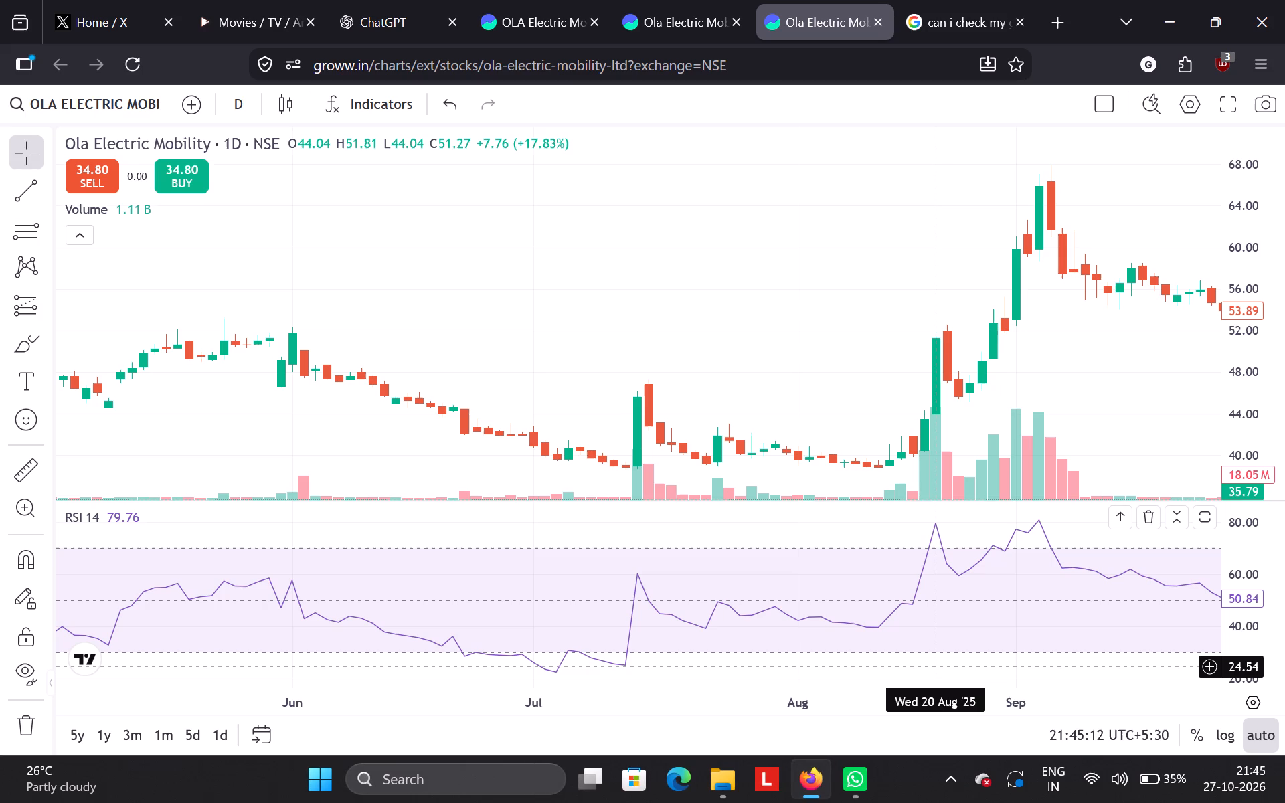
scroll(933, 666, left, 2)
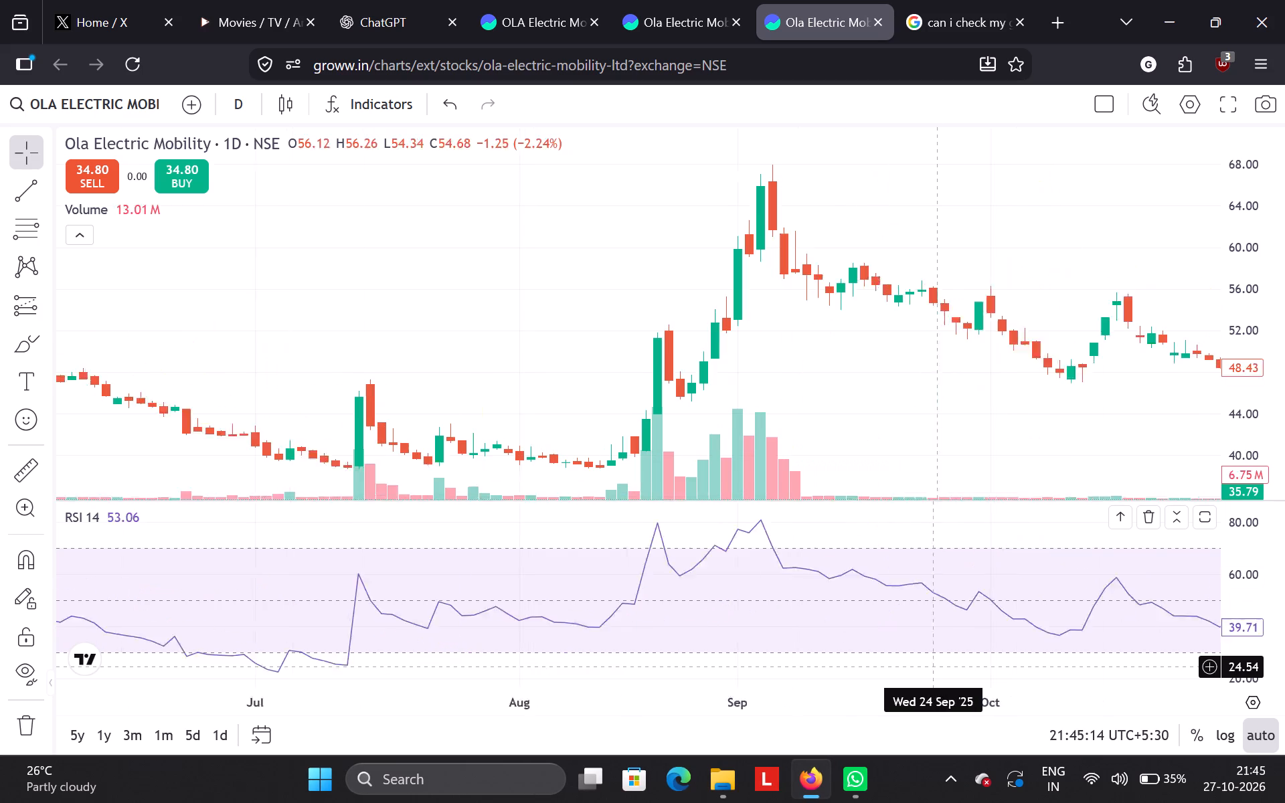
scroll(933, 666, left, 1)
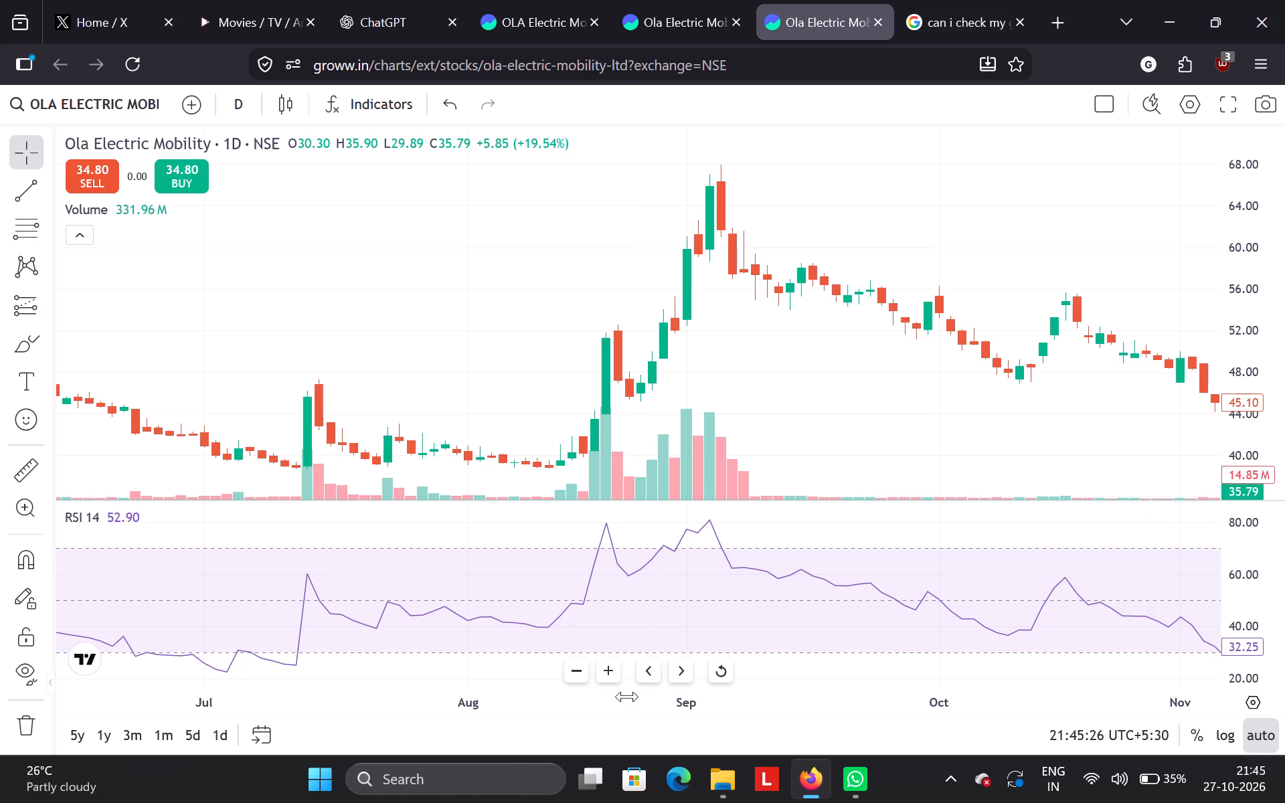
scroll(627, 697, down, 1)
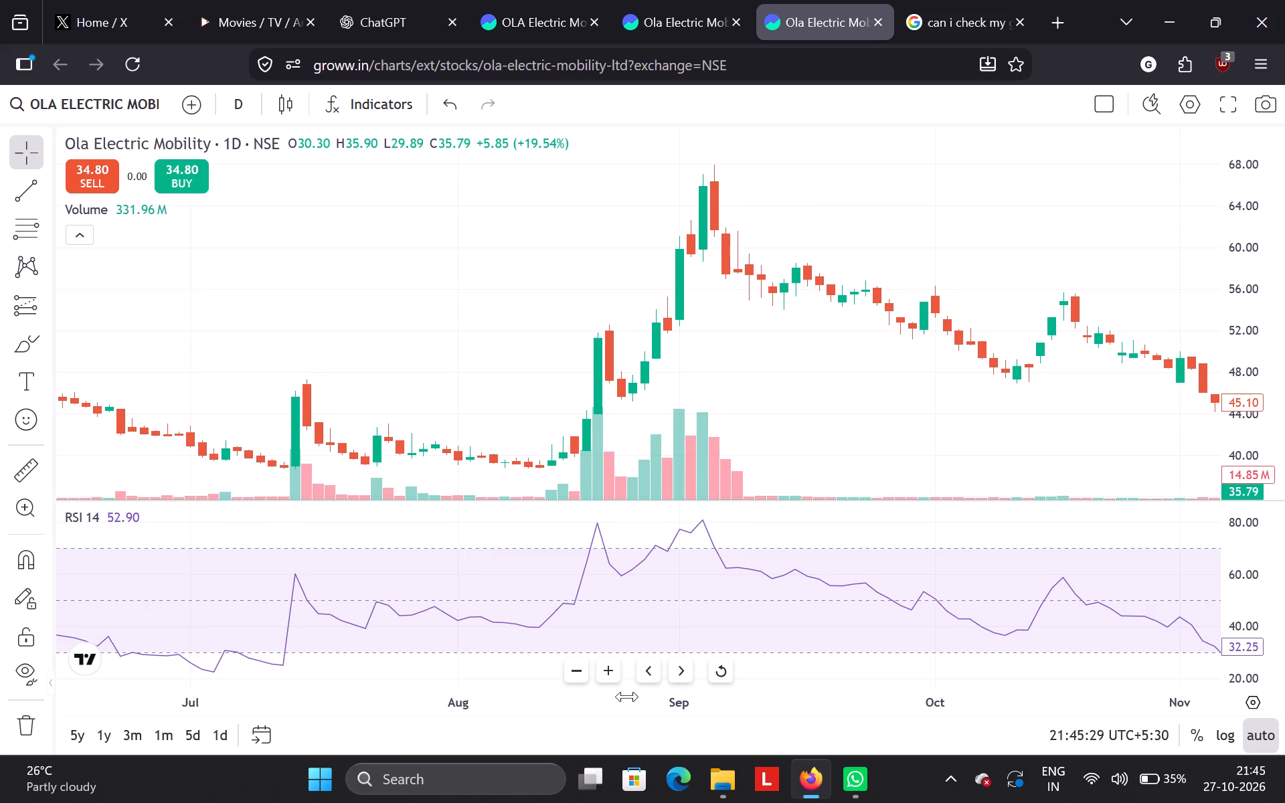
scroll(627, 697, down, 1)
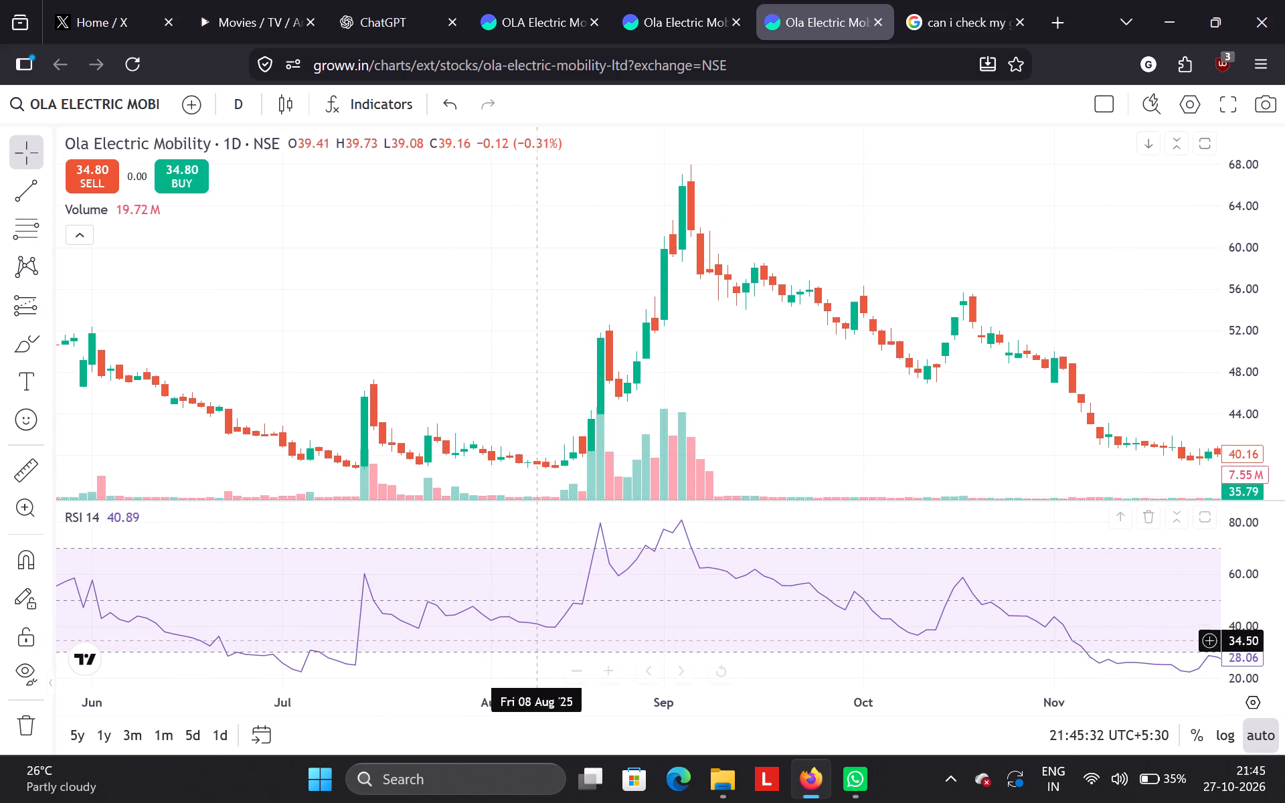
Examine at closer range how RSI 14 follows the daily price swings between October 2024 and January 2025.
scroll(768, 433, right, 14)
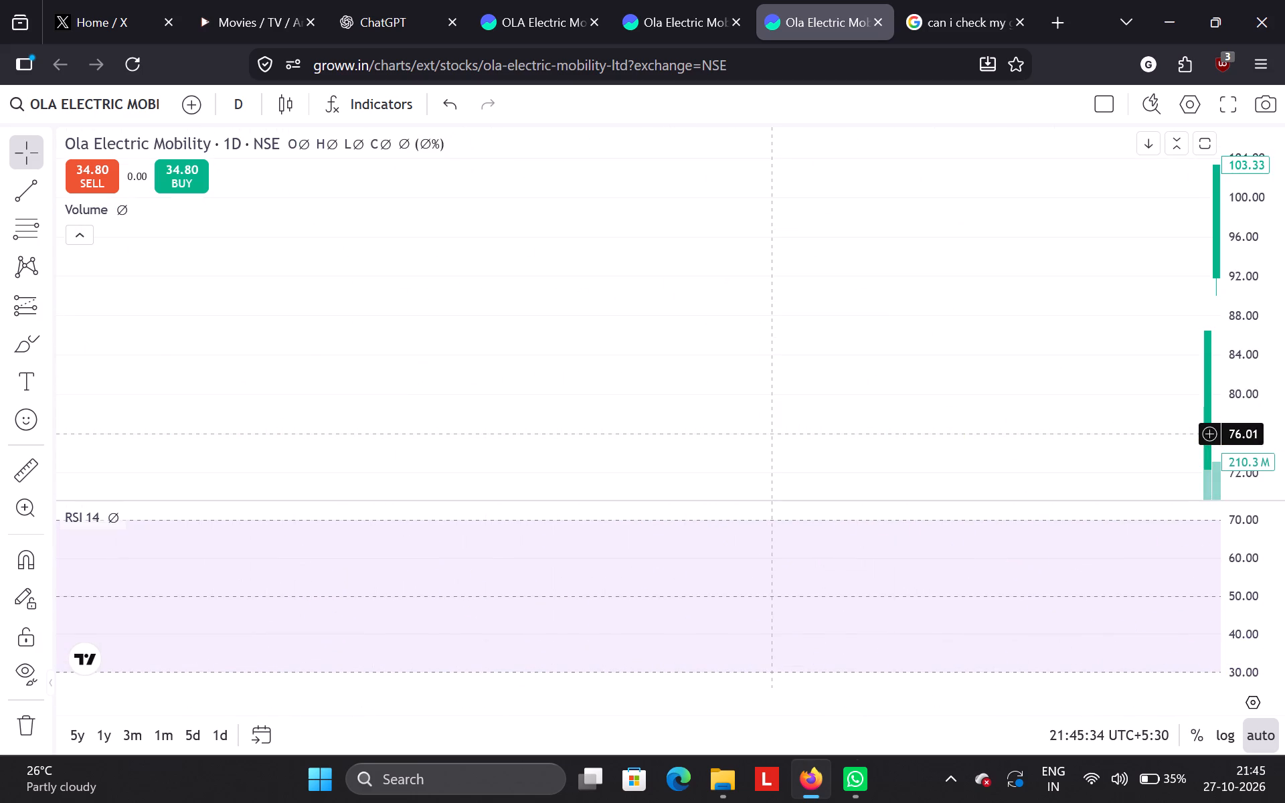
scroll(768, 433, left, 6)
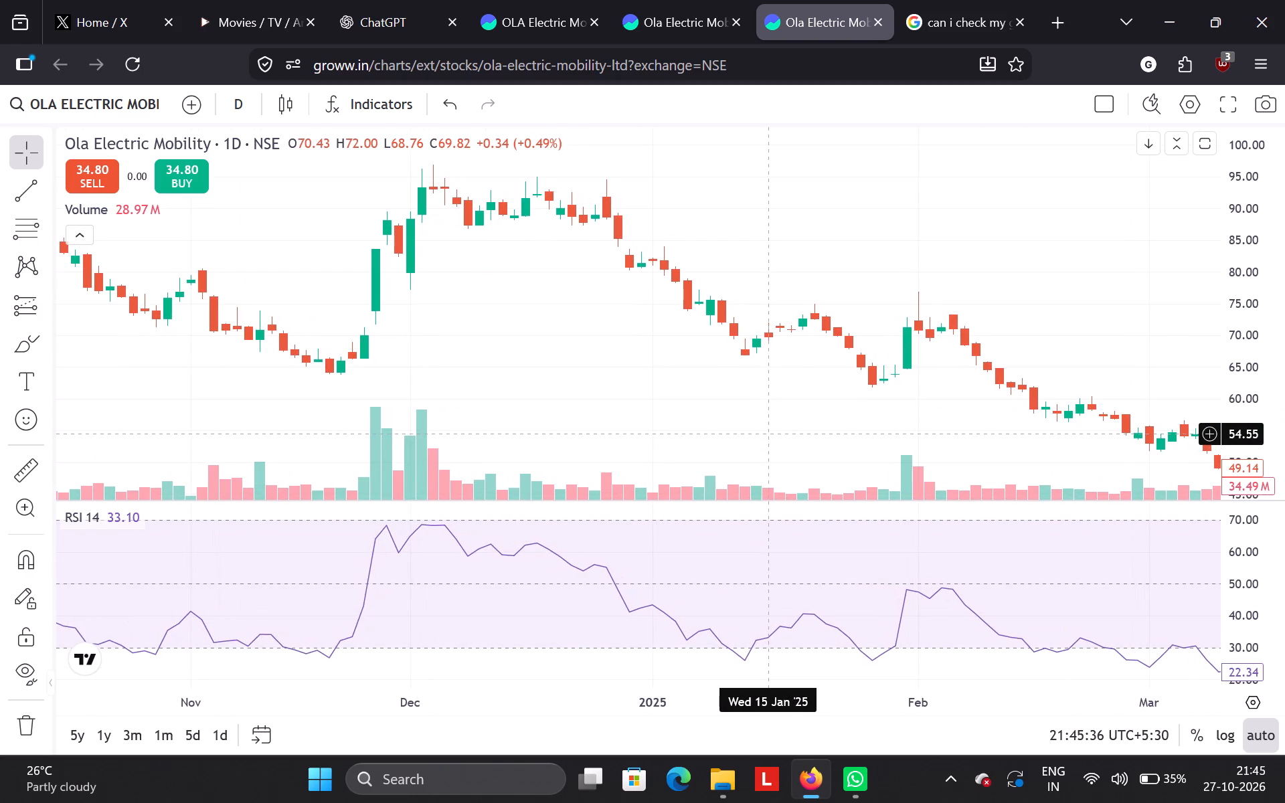
scroll(768, 433, up, 2)
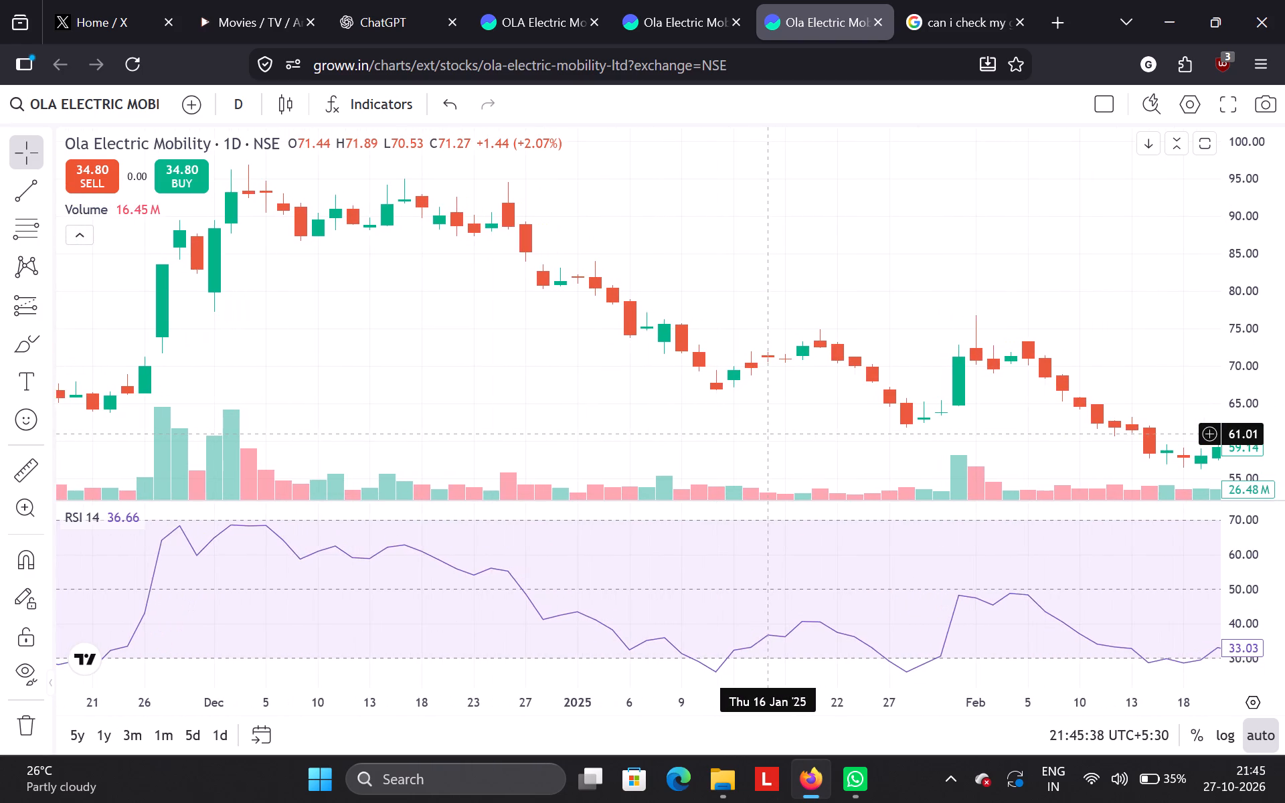
scroll(768, 433, right, 4)
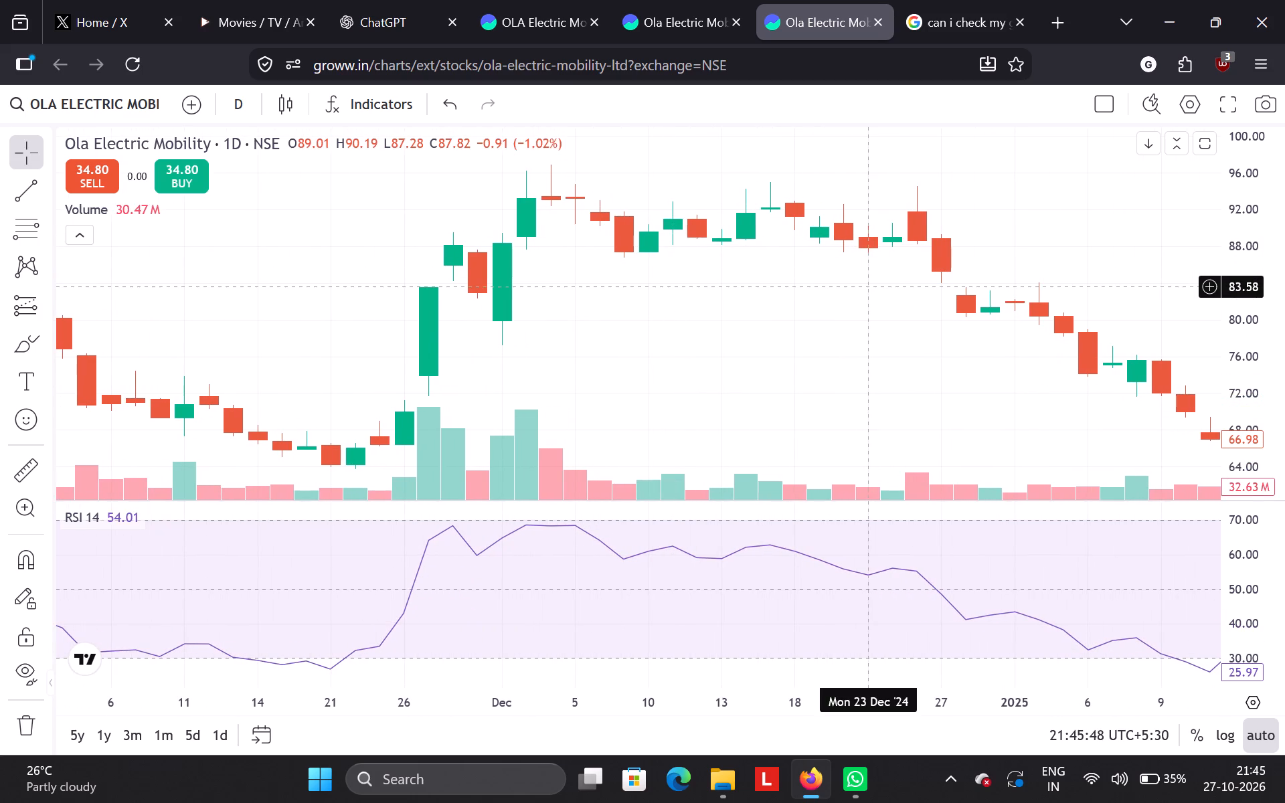
scroll(864, 287, left, 3)
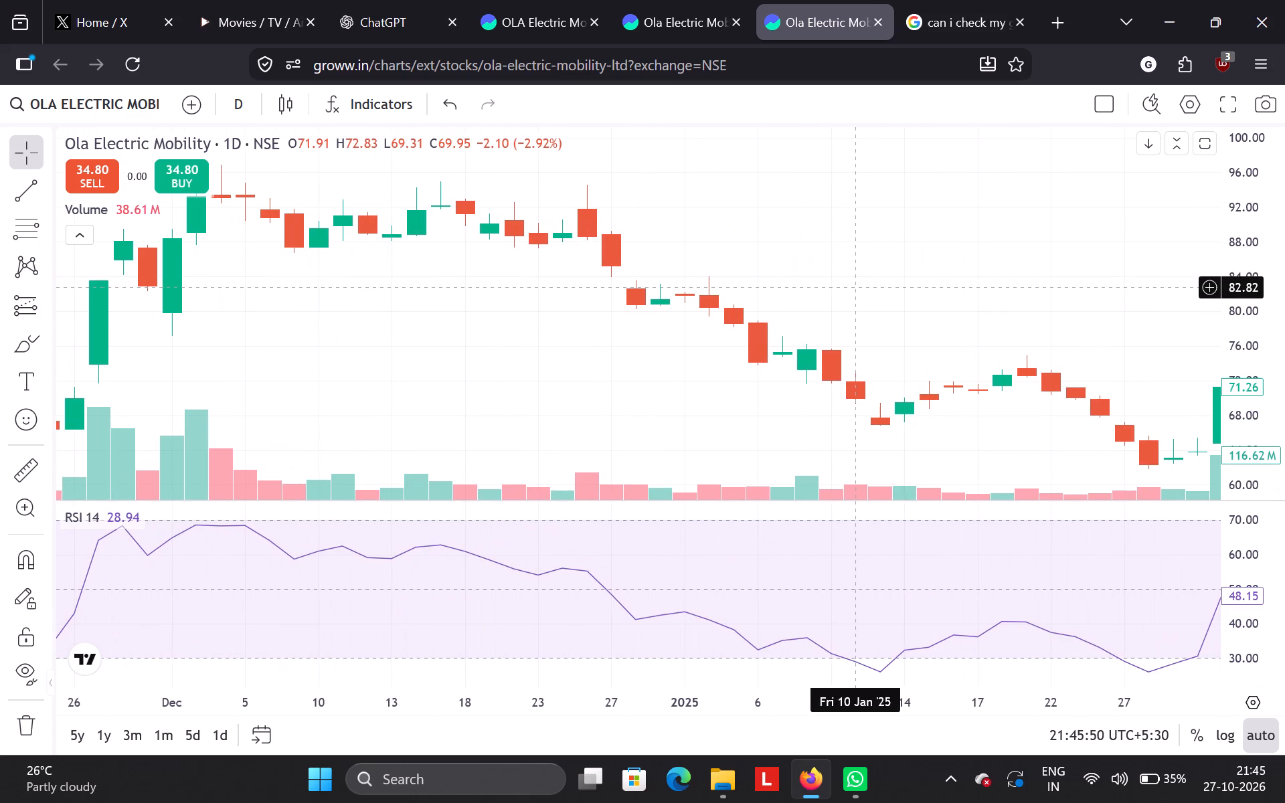
scroll(864, 287, down, 1)
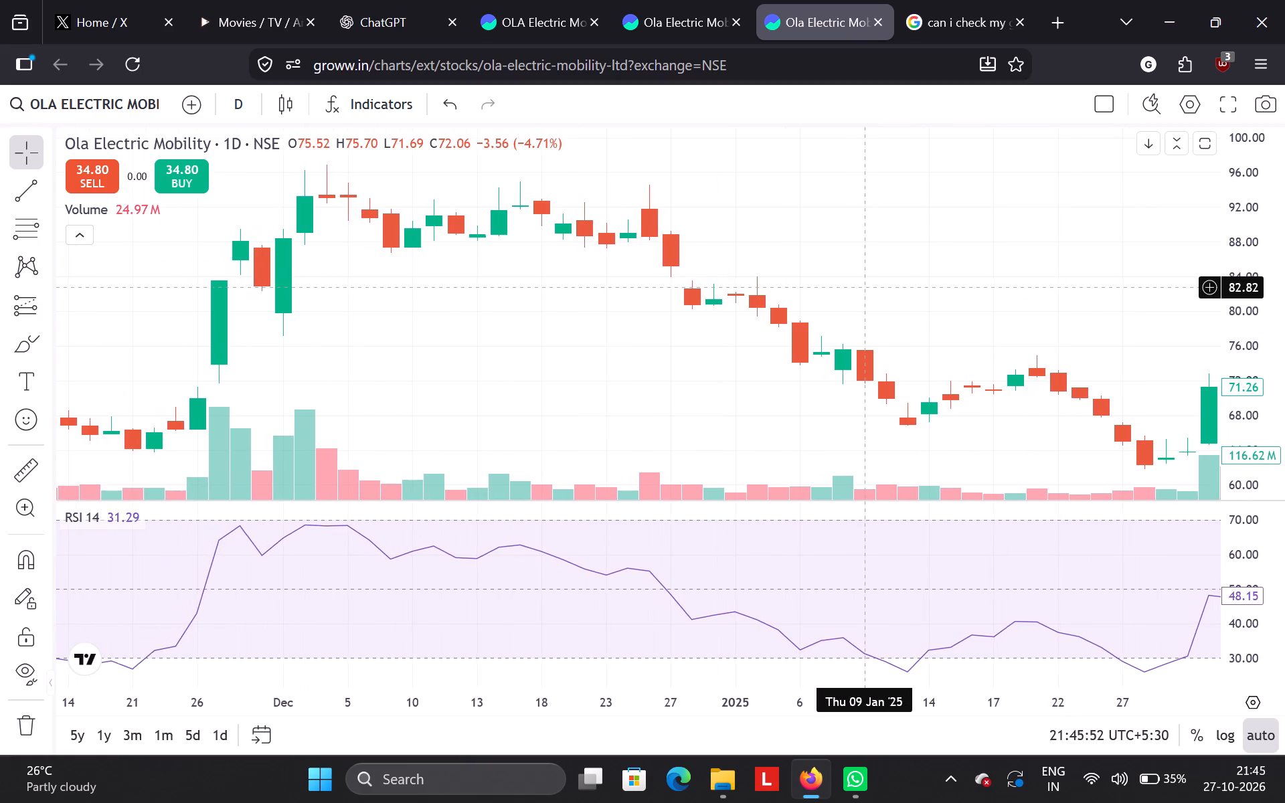
scroll(864, 287, right, 6)
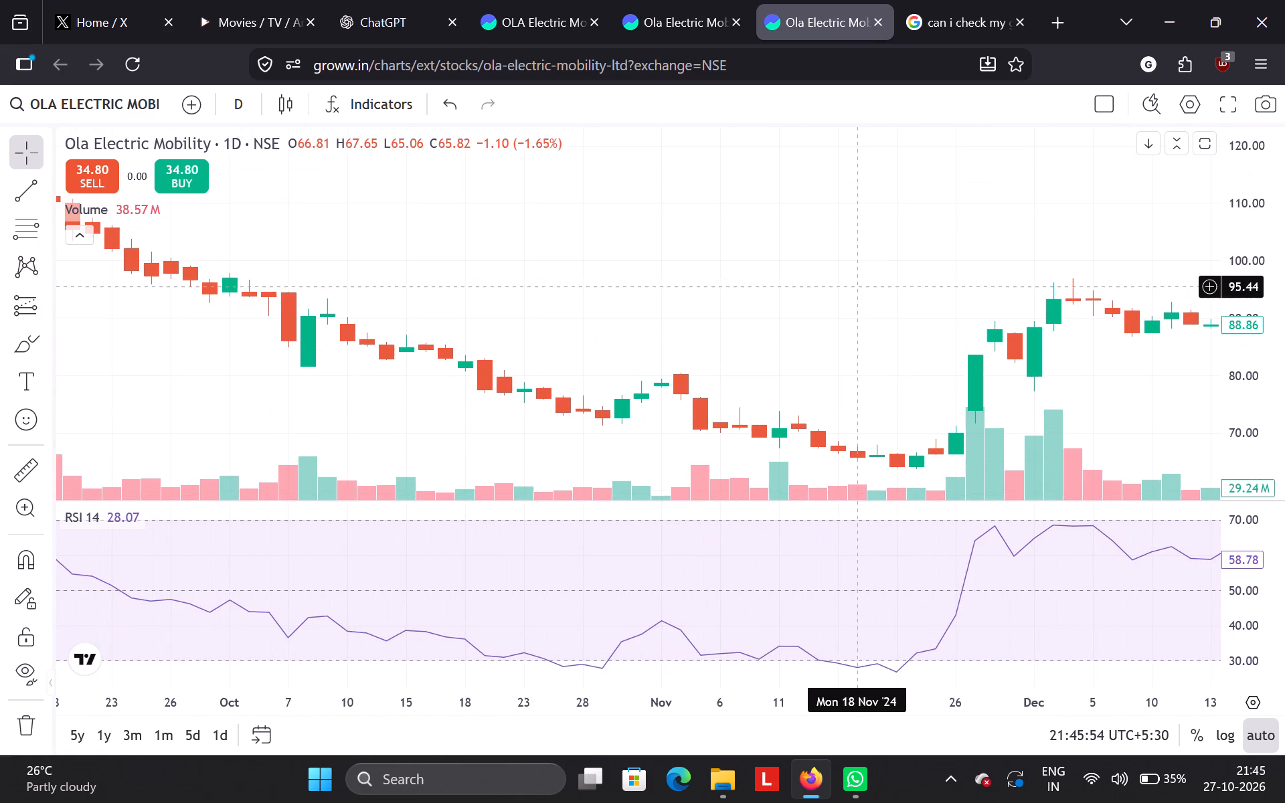
scroll(864, 287, up, 3)
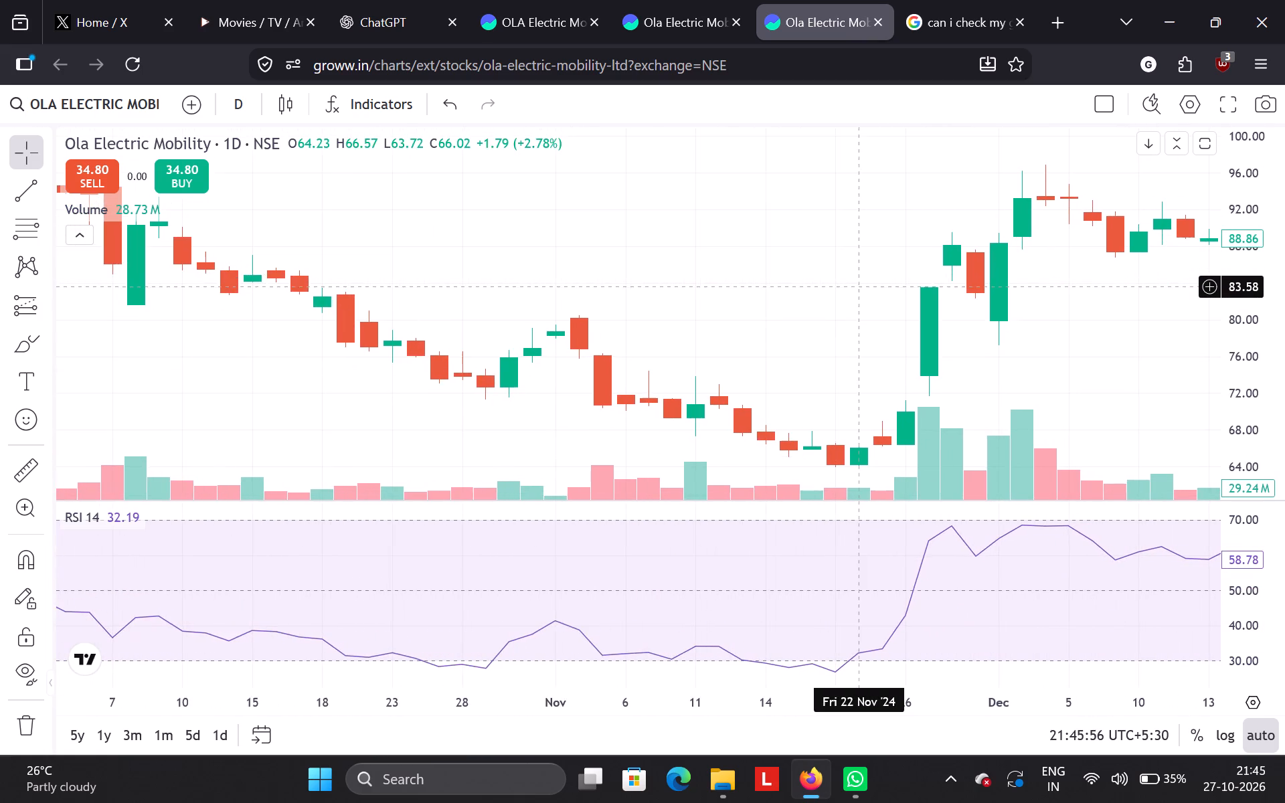
scroll(864, 287, up, 3)
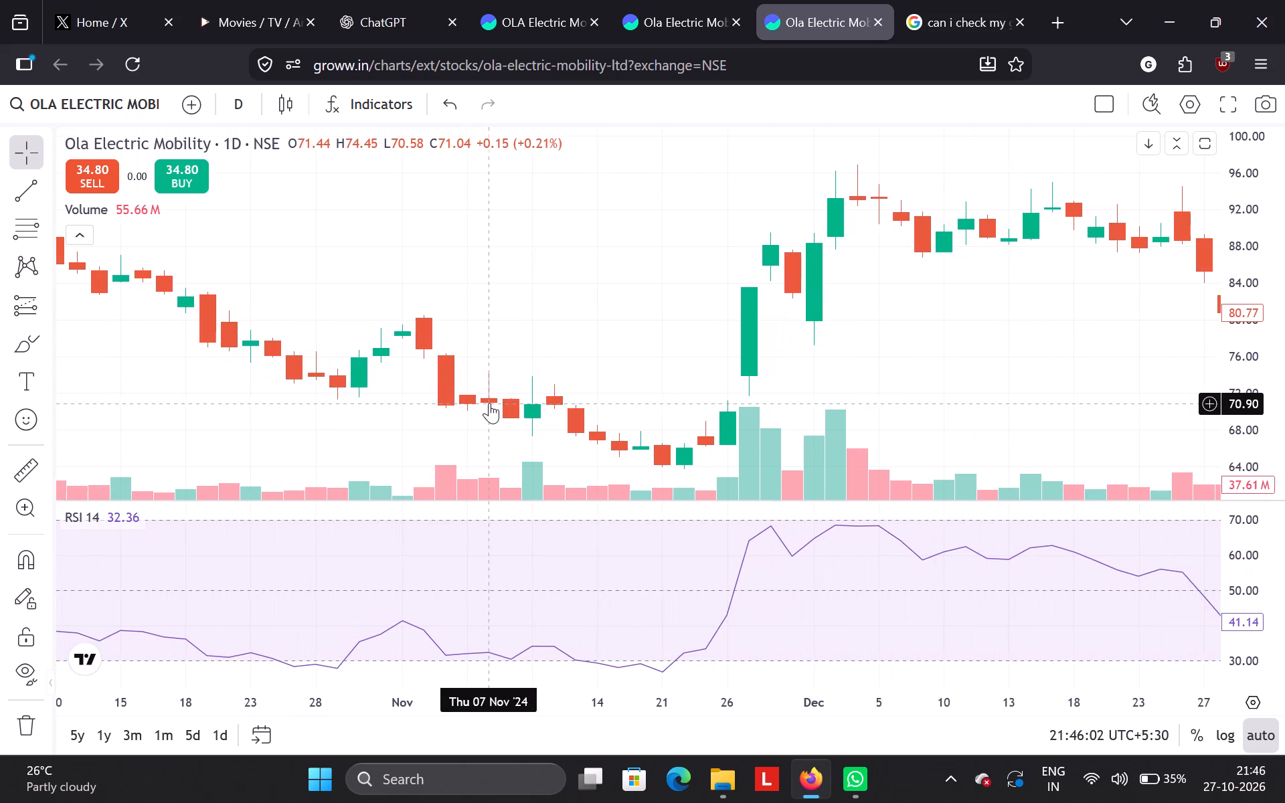
Inspect the stock's earliest daily candles, August to October 2024, selecting and deselecting the price series alongside the RSI 14 line.
drag(580, 407, 744, 319)
scroll(744, 319, right, 7)
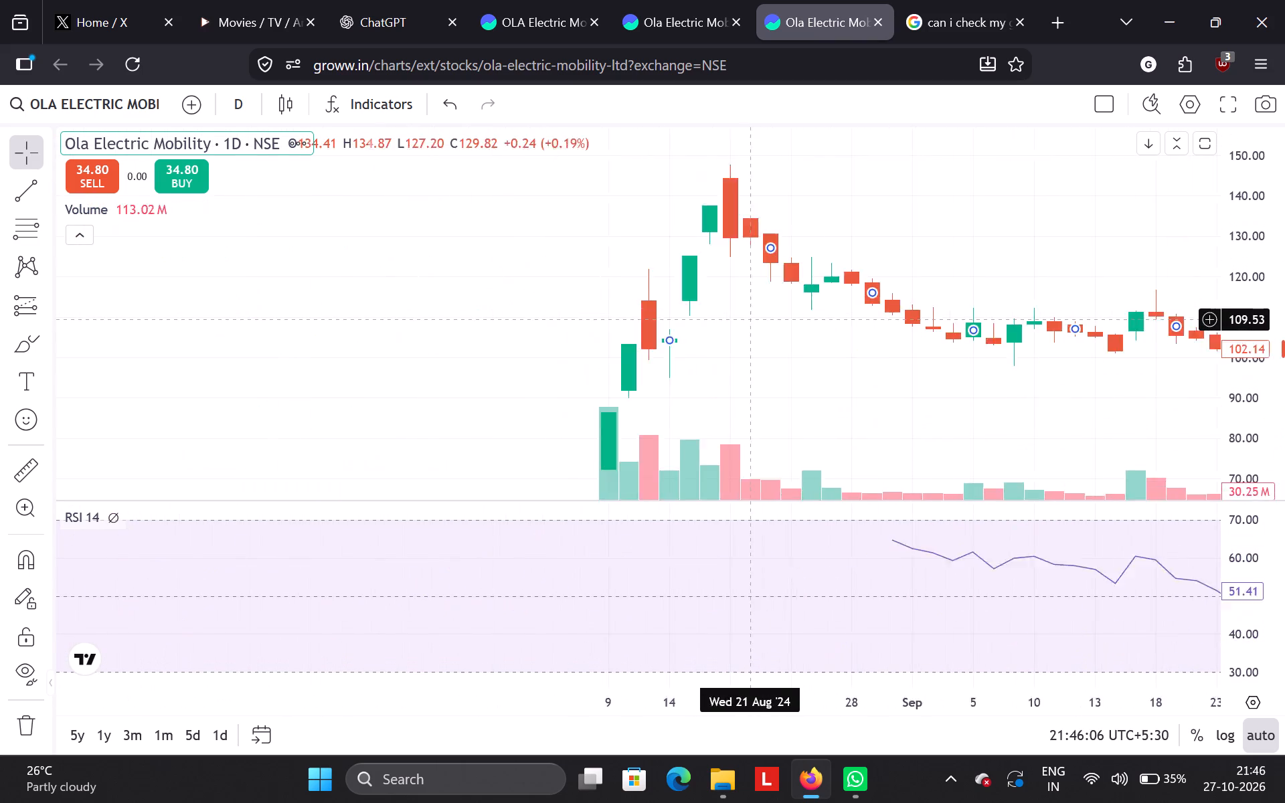
scroll(744, 319, right, 5)
scroll(744, 319, left, 5)
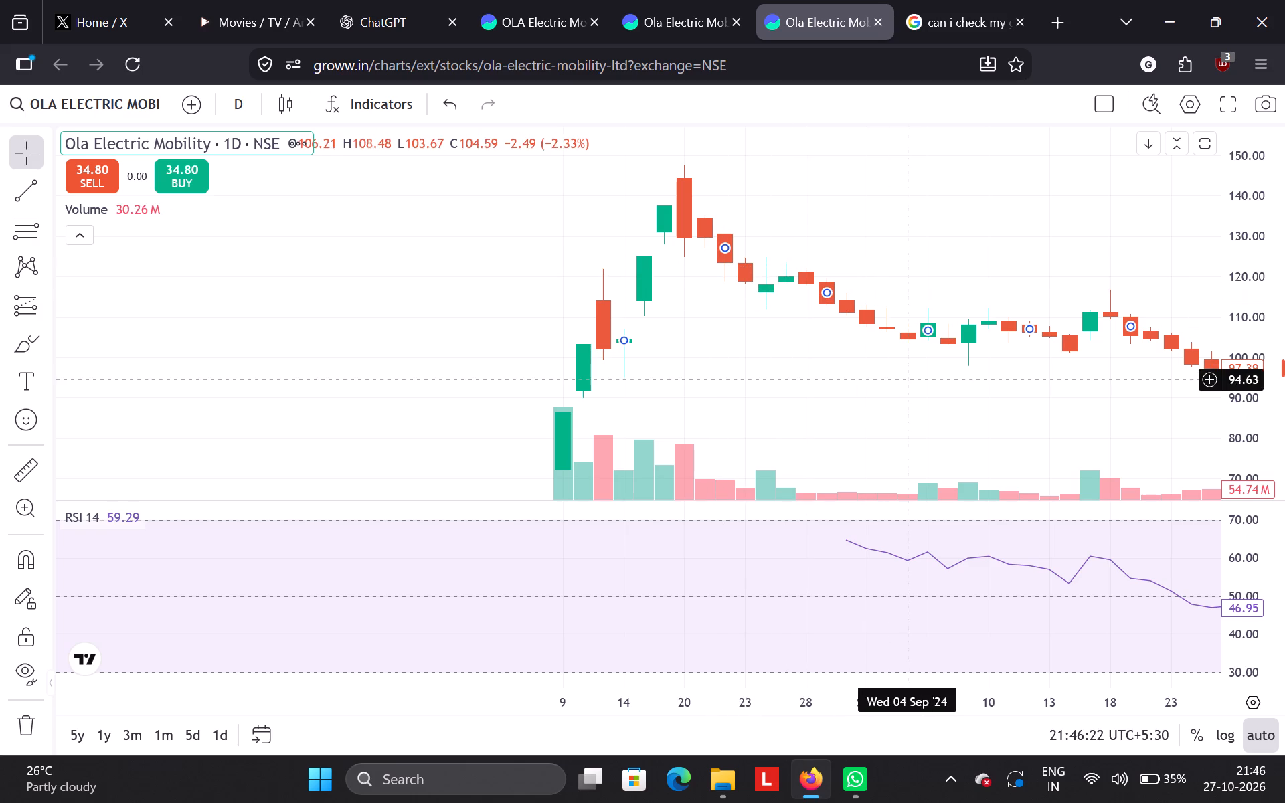
click(752, 353)
click(784, 221)
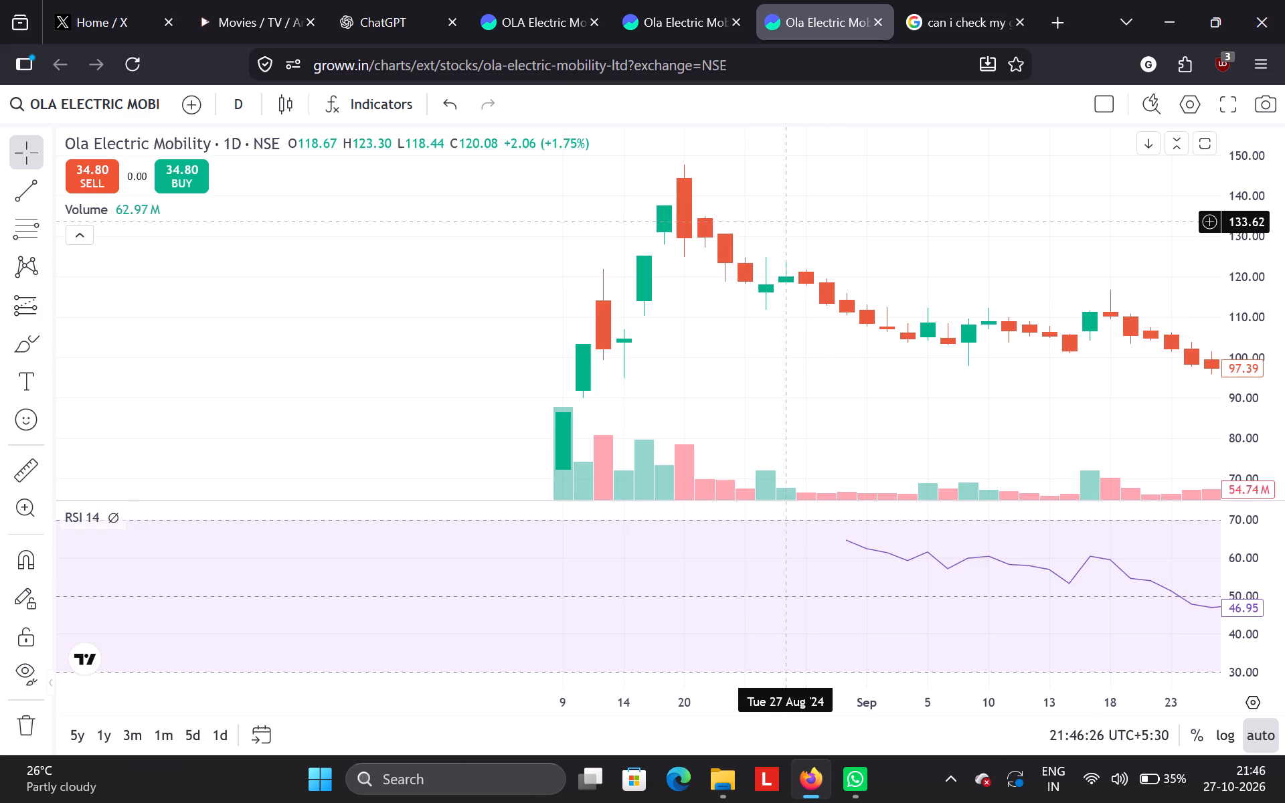
click(868, 313)
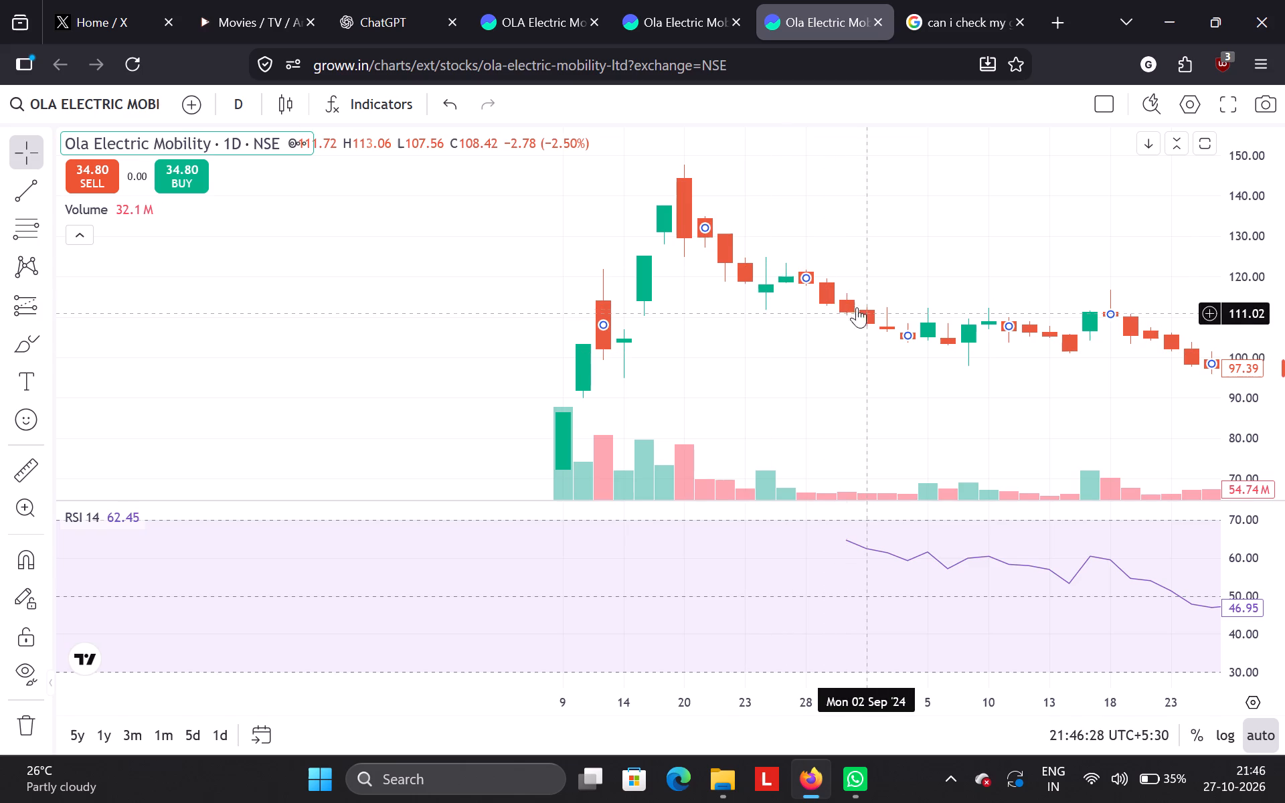
click(810, 273)
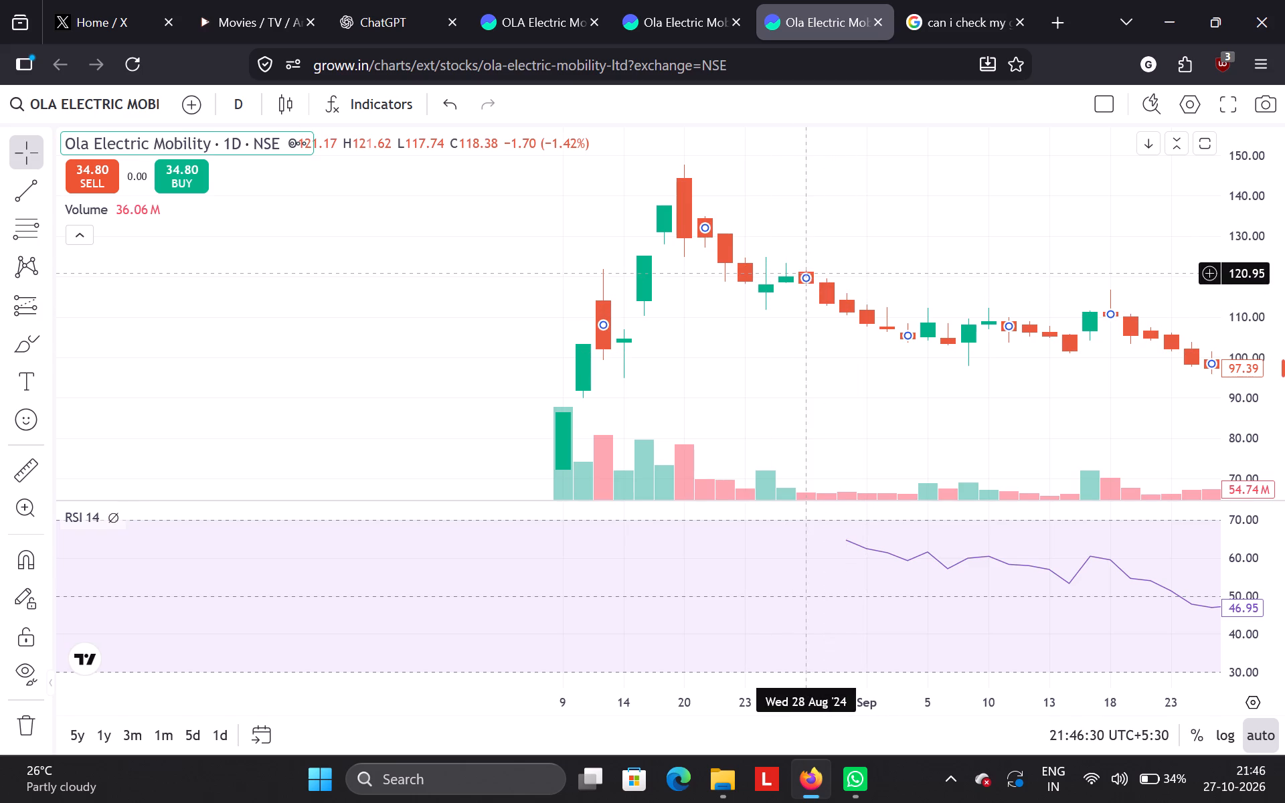
click(835, 365)
scroll(835, 365, left, 3)
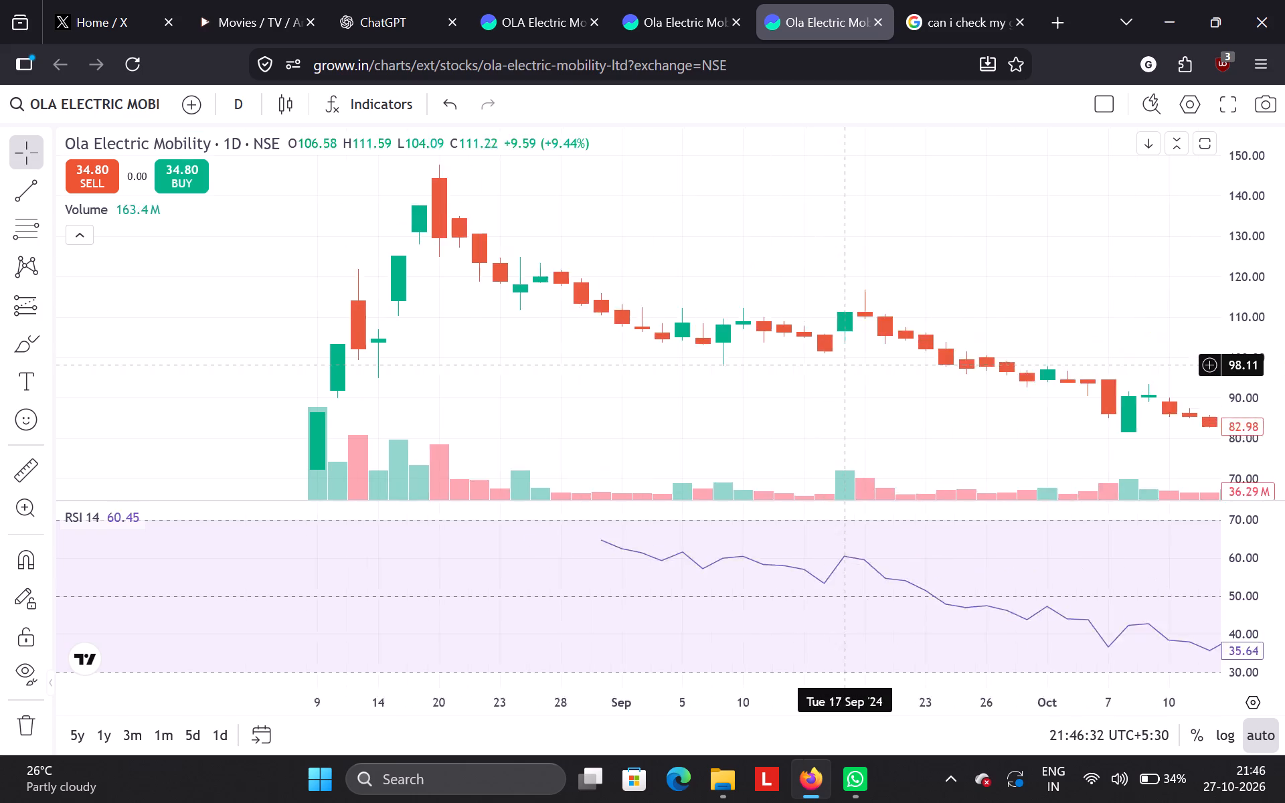
click(257, 139)
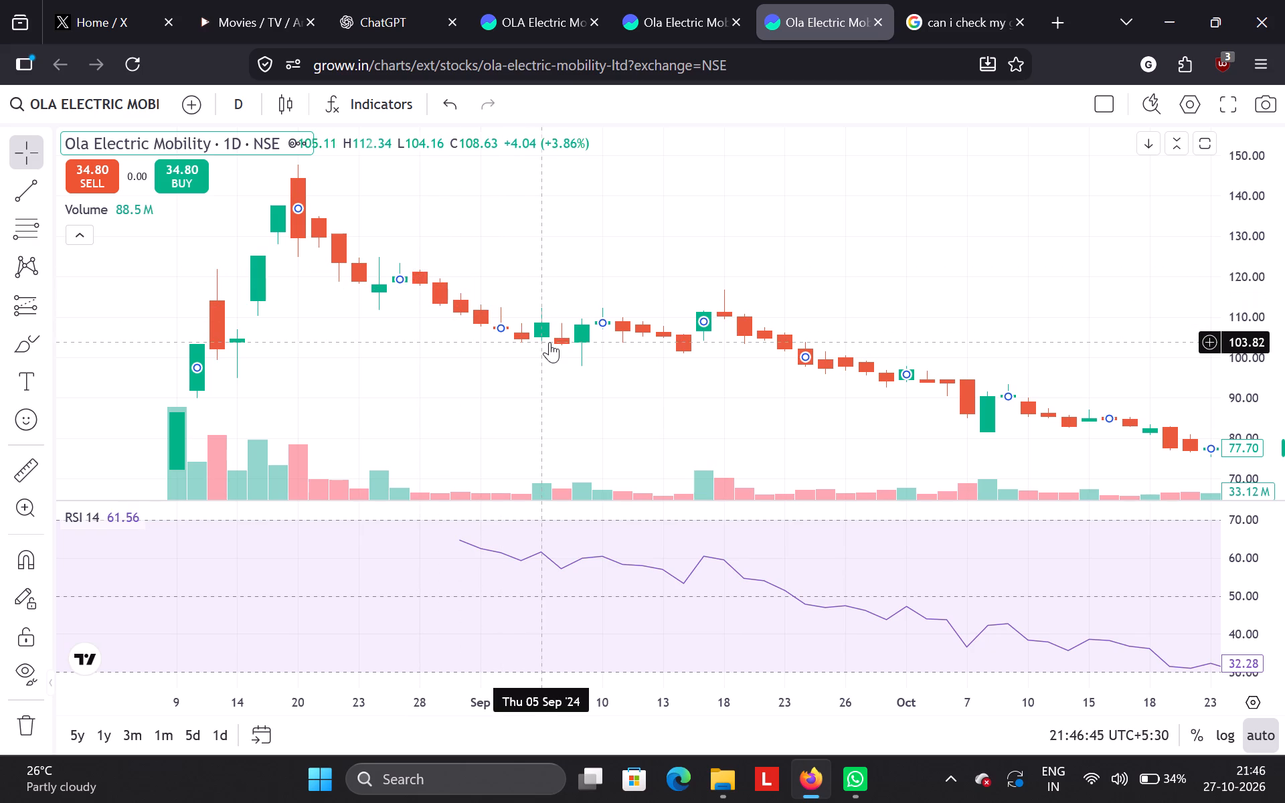
click(815, 267)
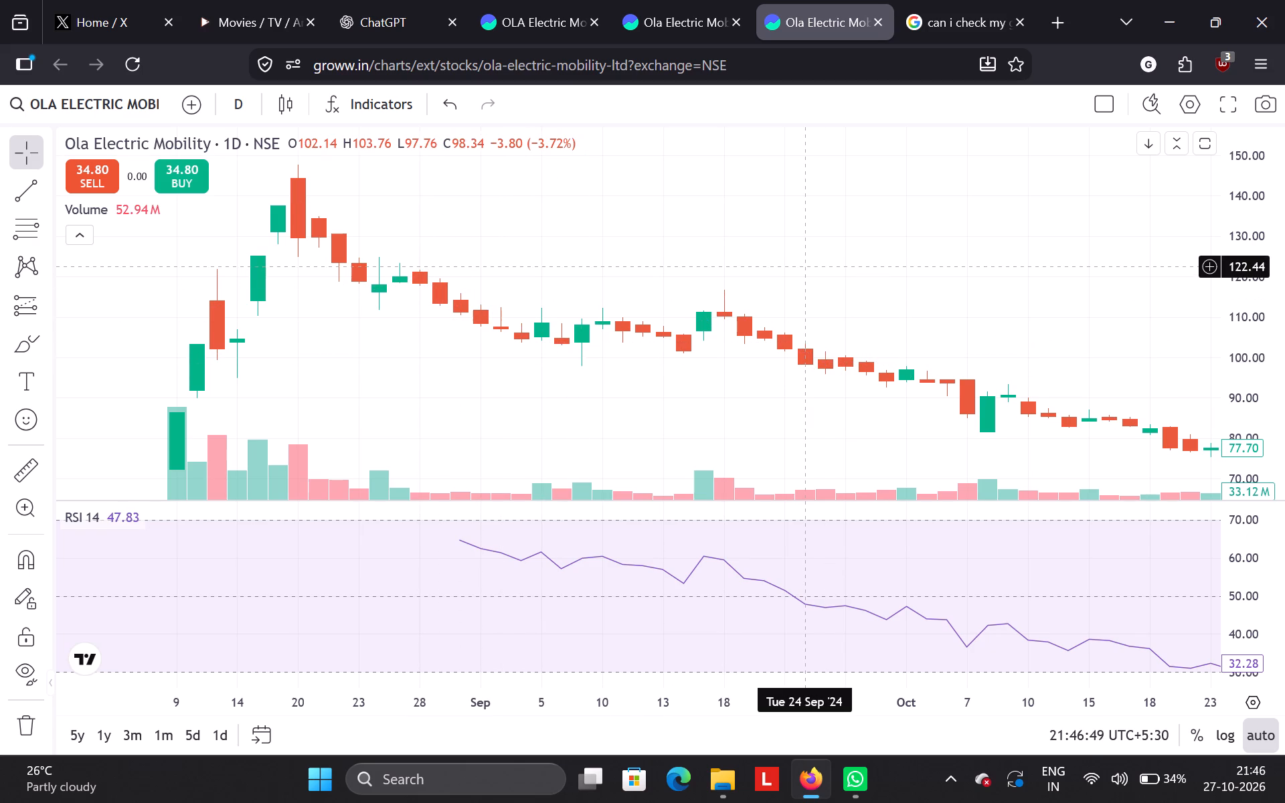
scroll(815, 267, left, 1)
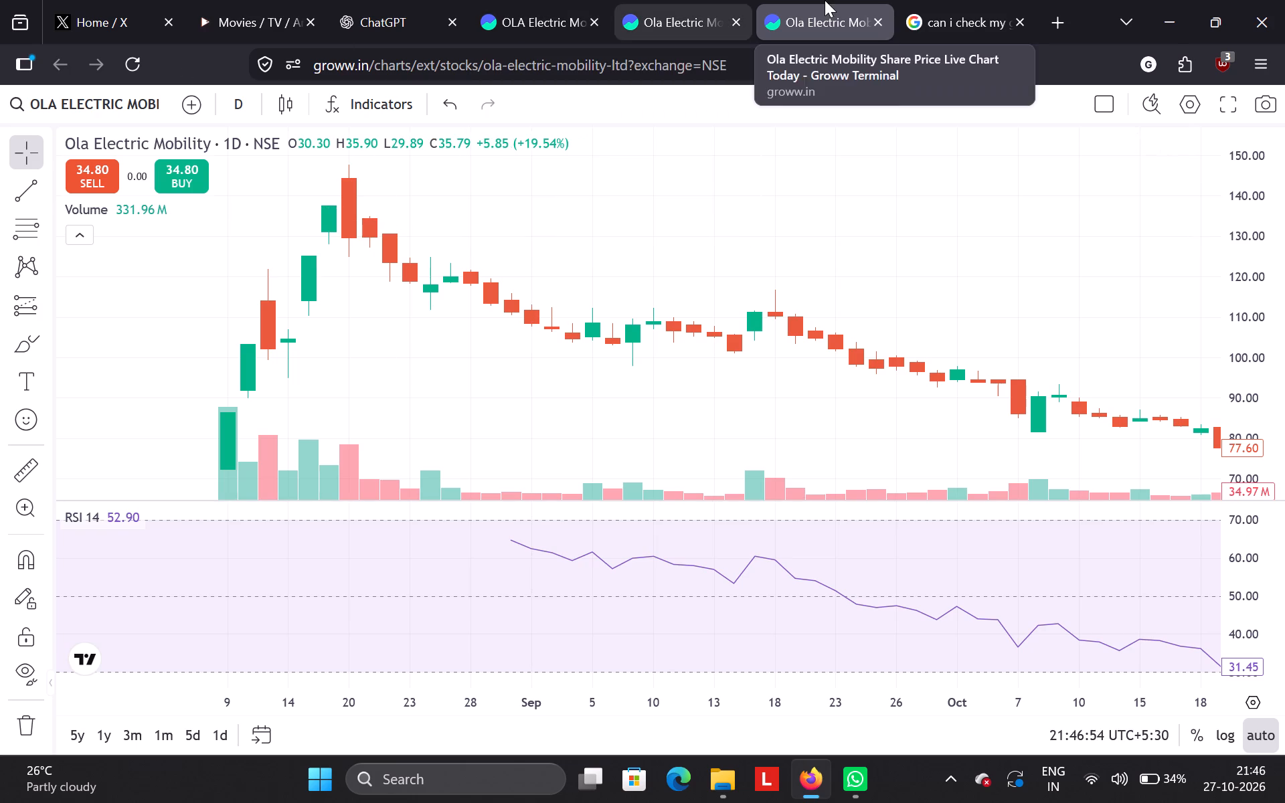
click(1001, 0)
click(1010, 11)
click(1013, 14)
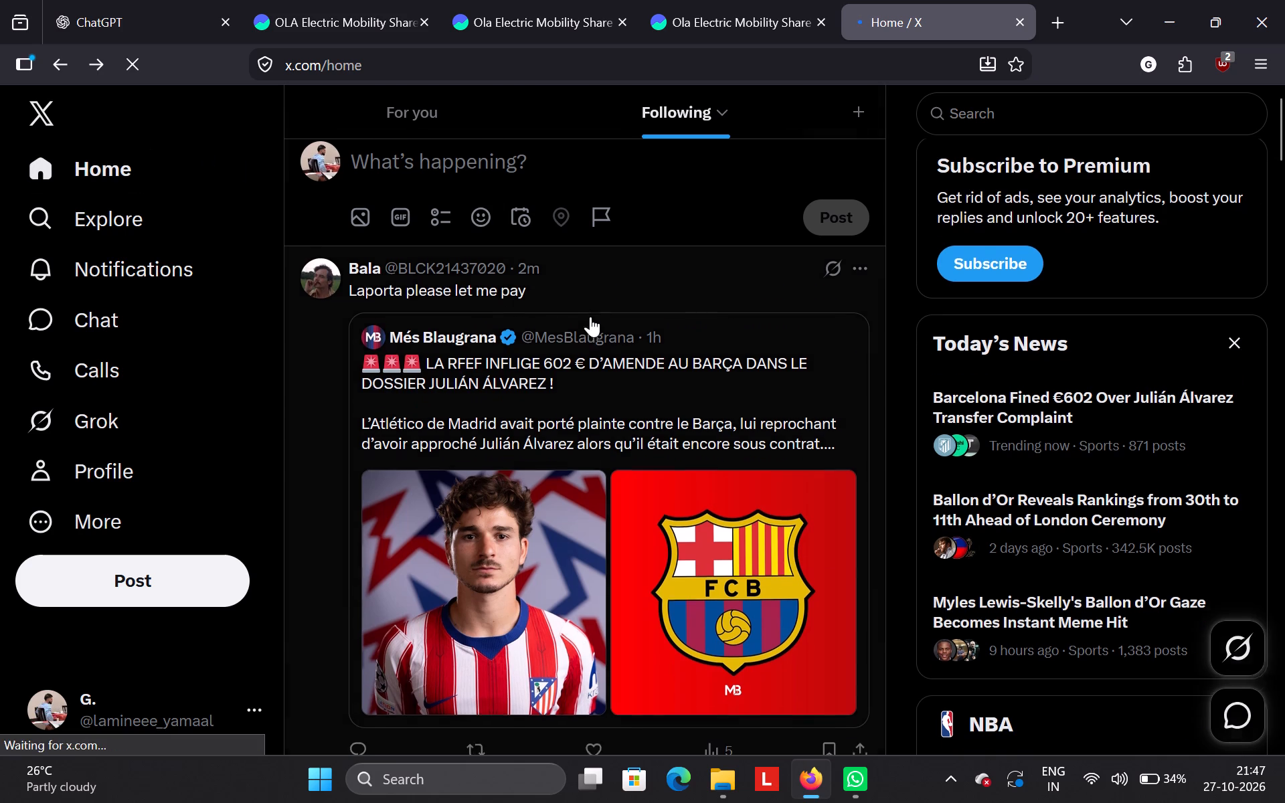
scroll(590, 317, down, 2)
scroll(598, 408, down, 2)
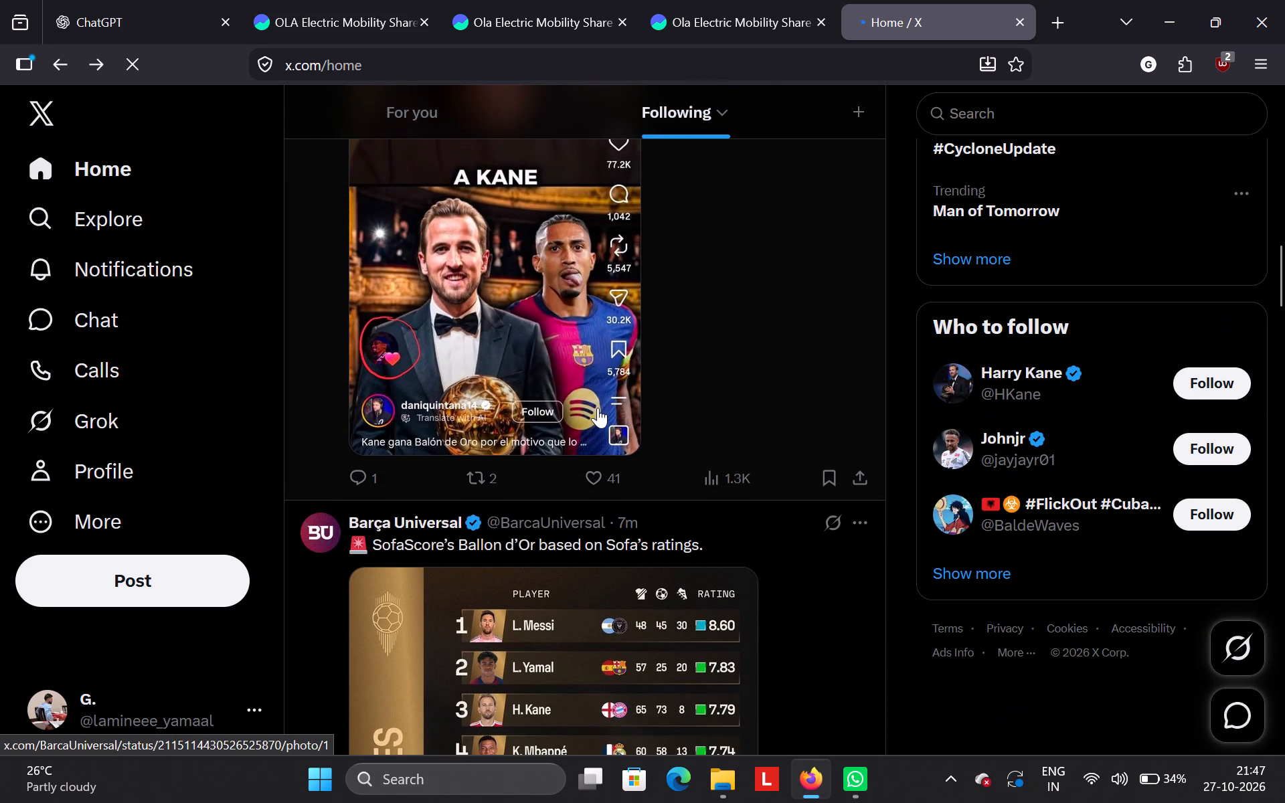
scroll(598, 408, up, 5)
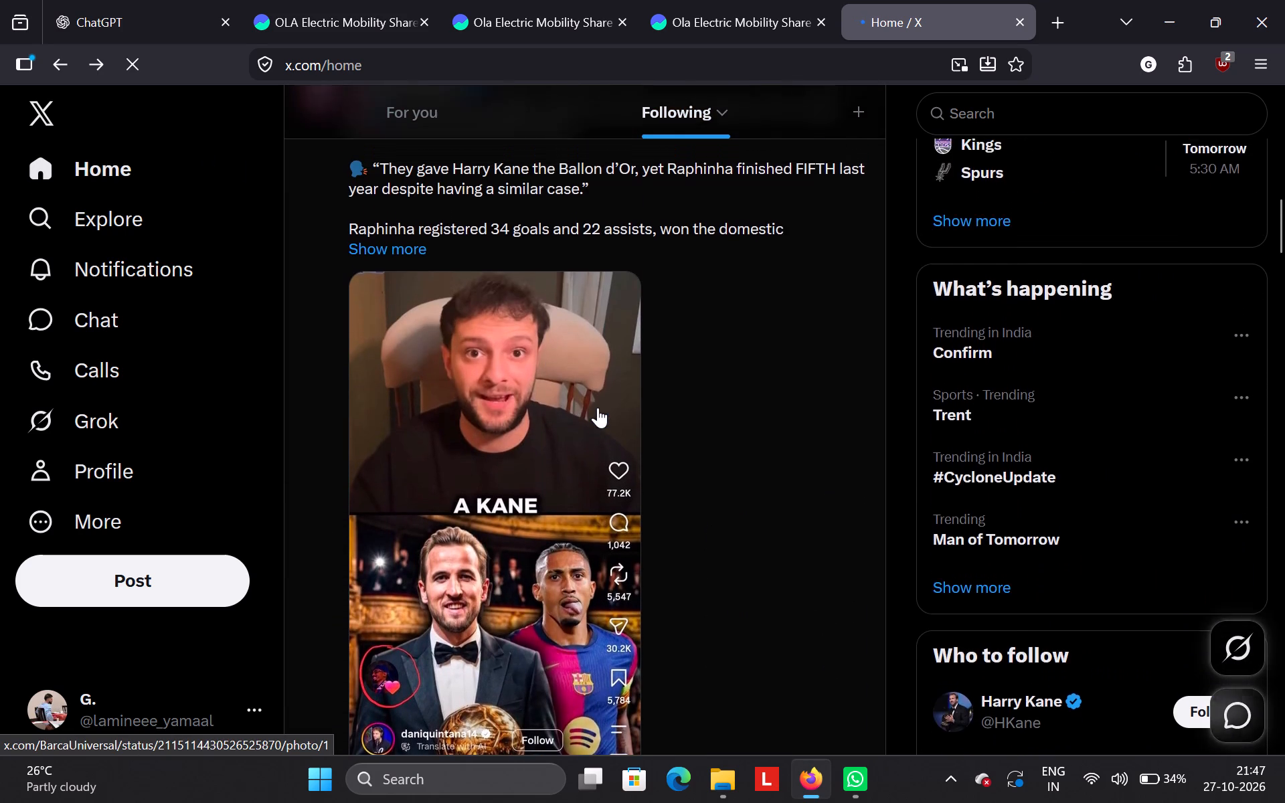
scroll(598, 408, up, 1)
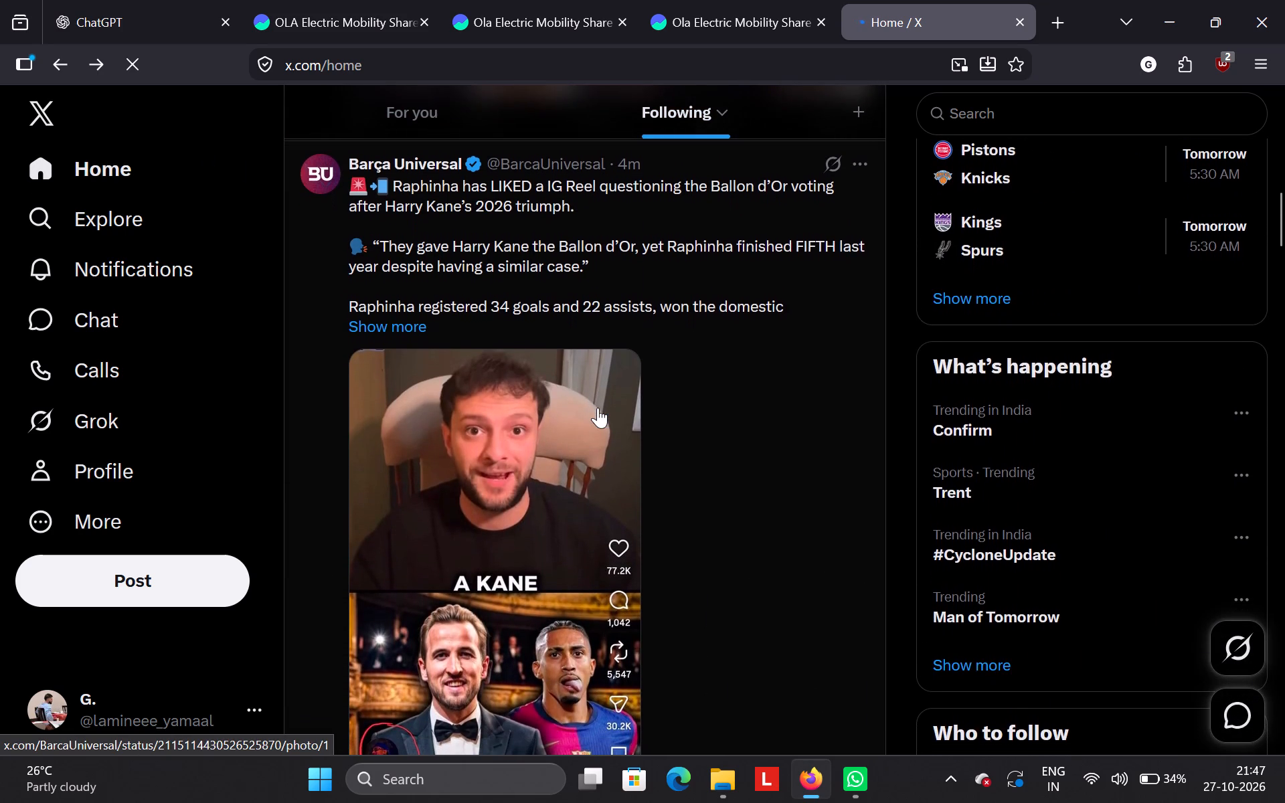
scroll(598, 408, up, 1)
click(428, 282)
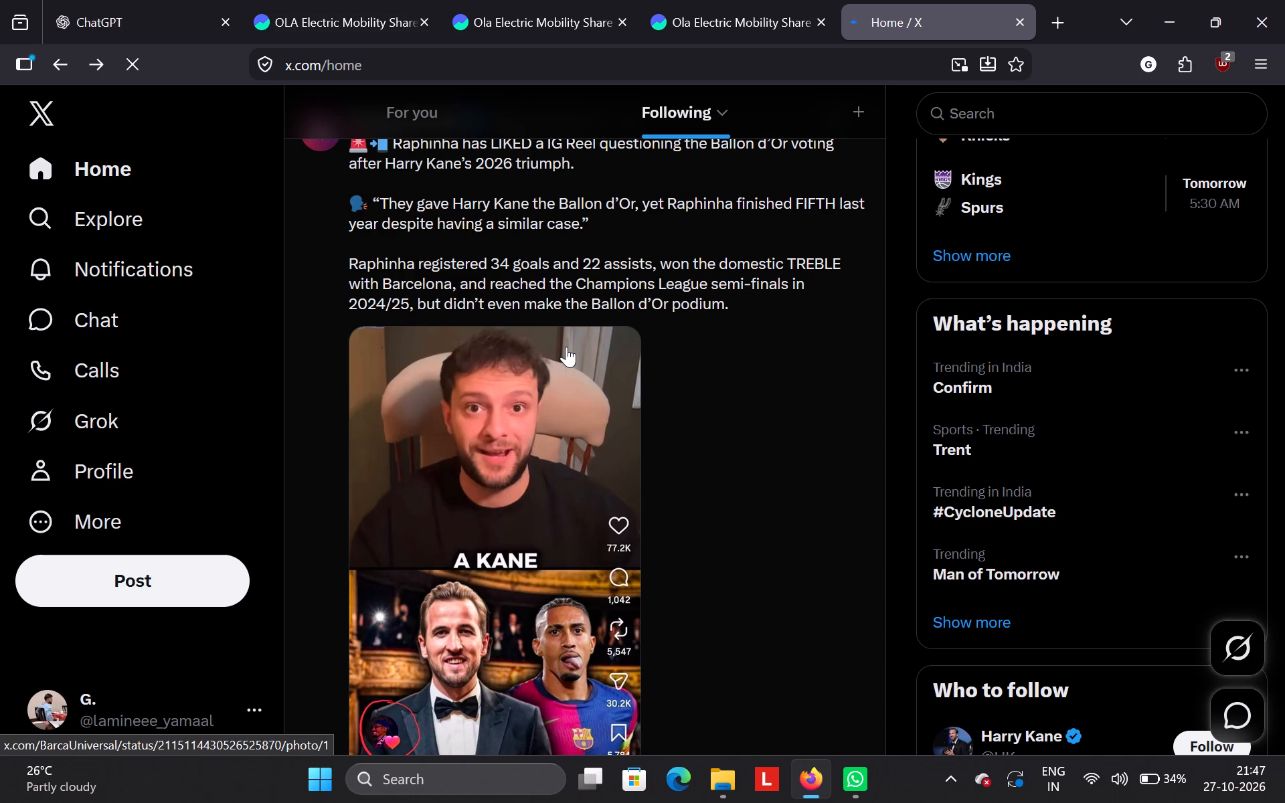
Read further in the Following feed, from SofaScore's Ballon d'Or ratings to the post on South Africa's cricket collapse.
scroll(566, 347, down, 6)
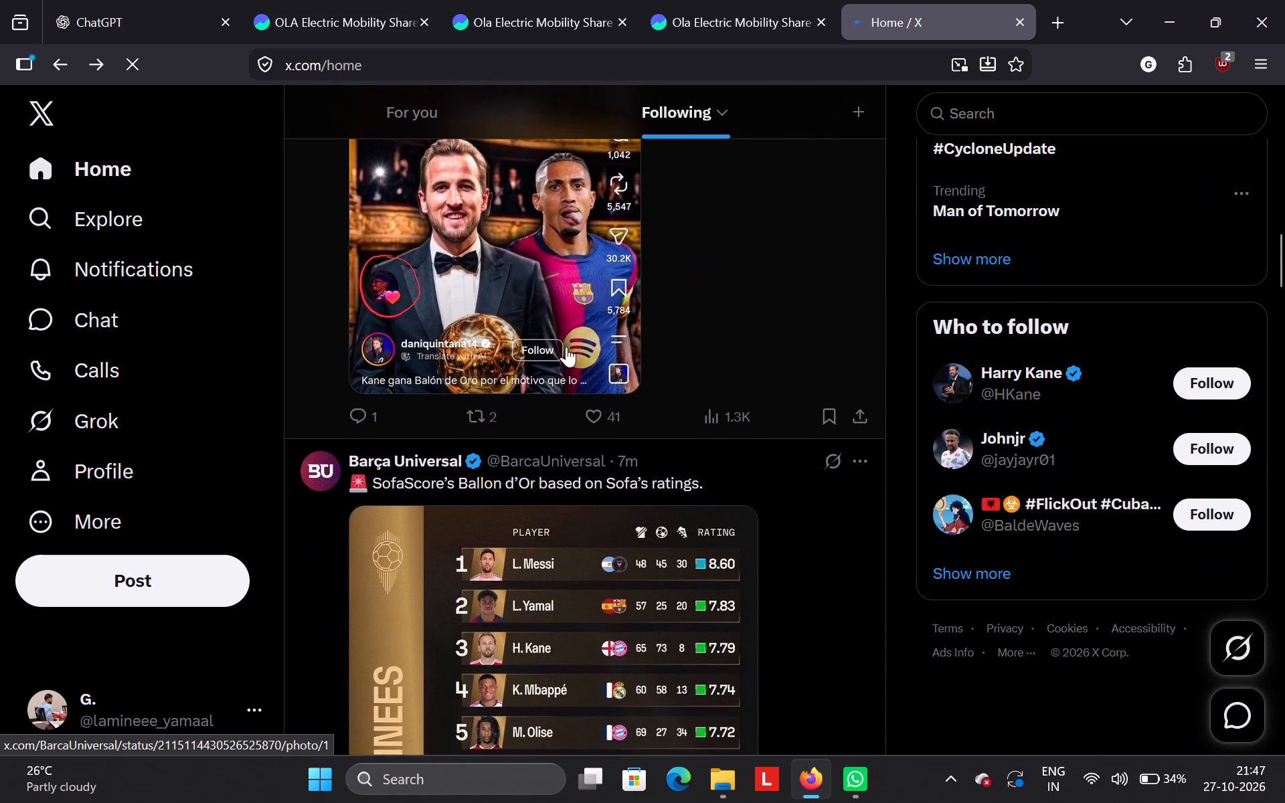
scroll(566, 347, down, 3)
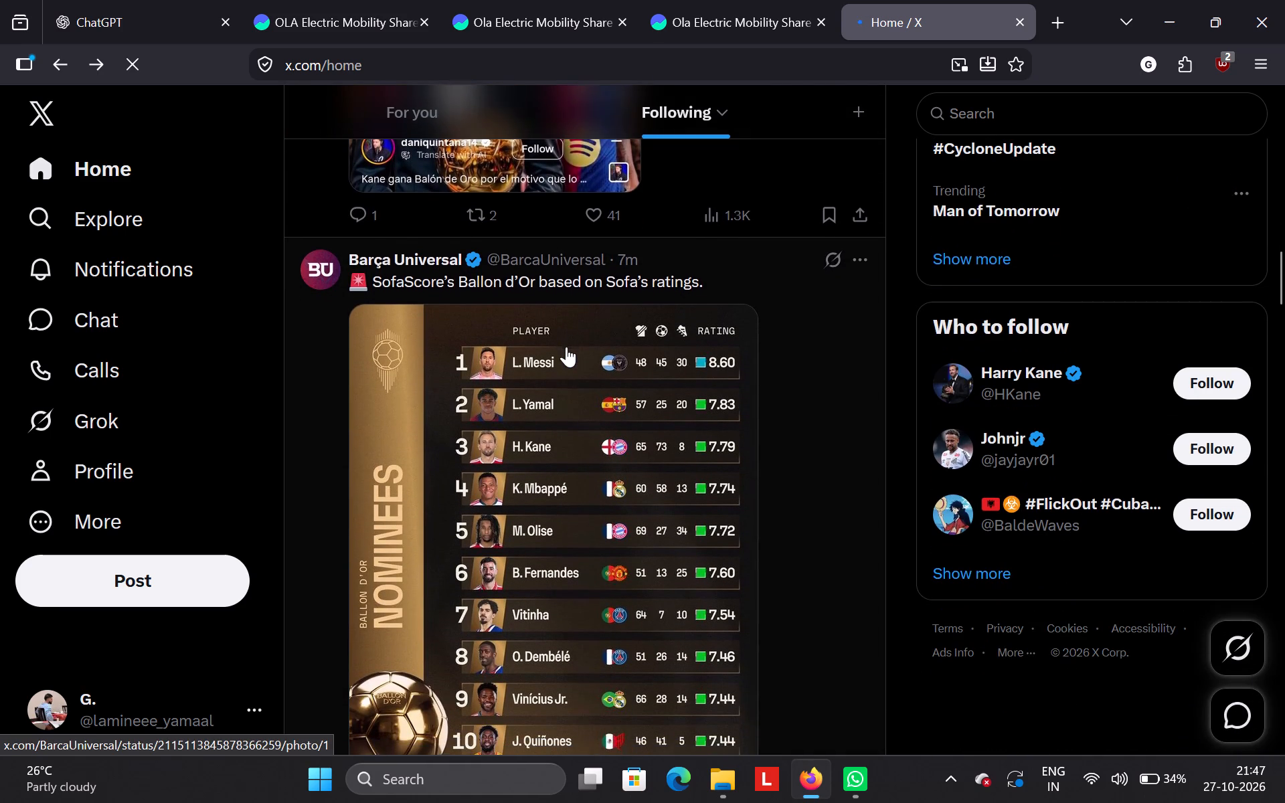
scroll(566, 347, down, 3)
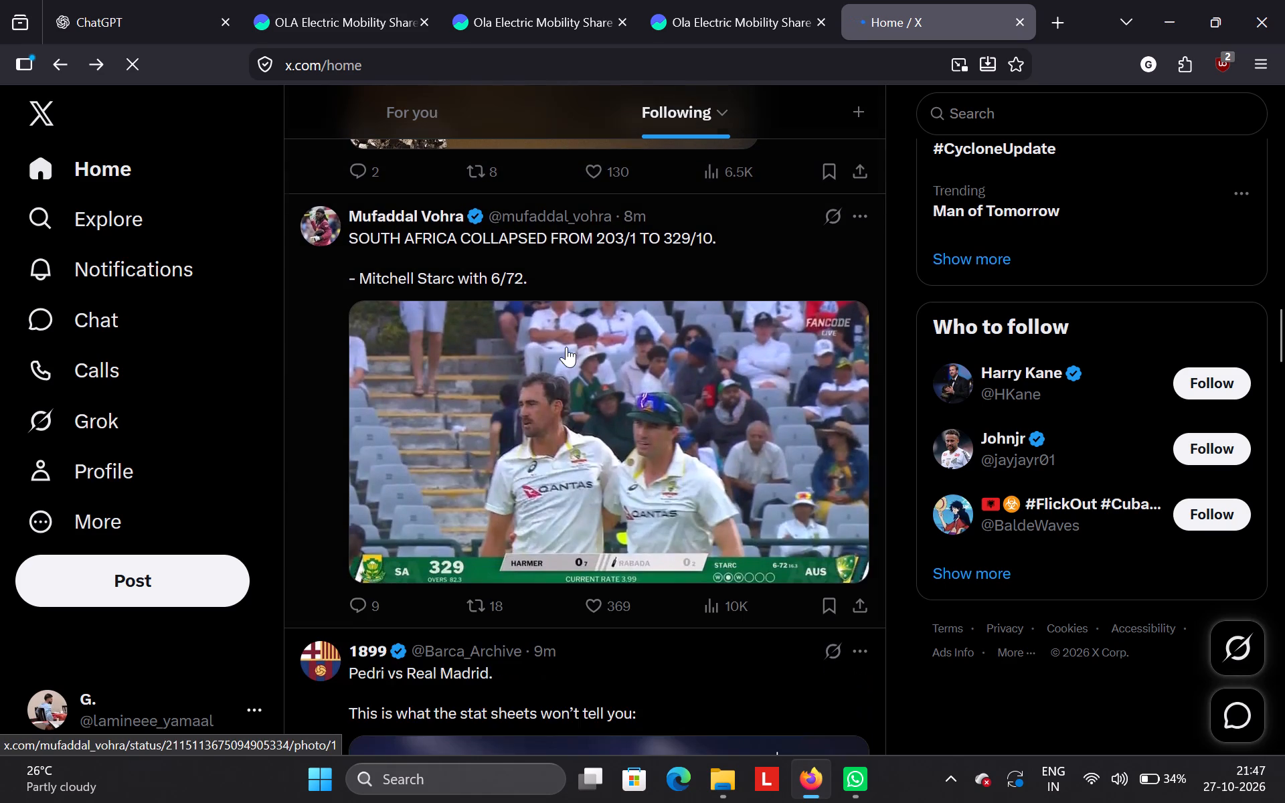
scroll(566, 347, down, 1)
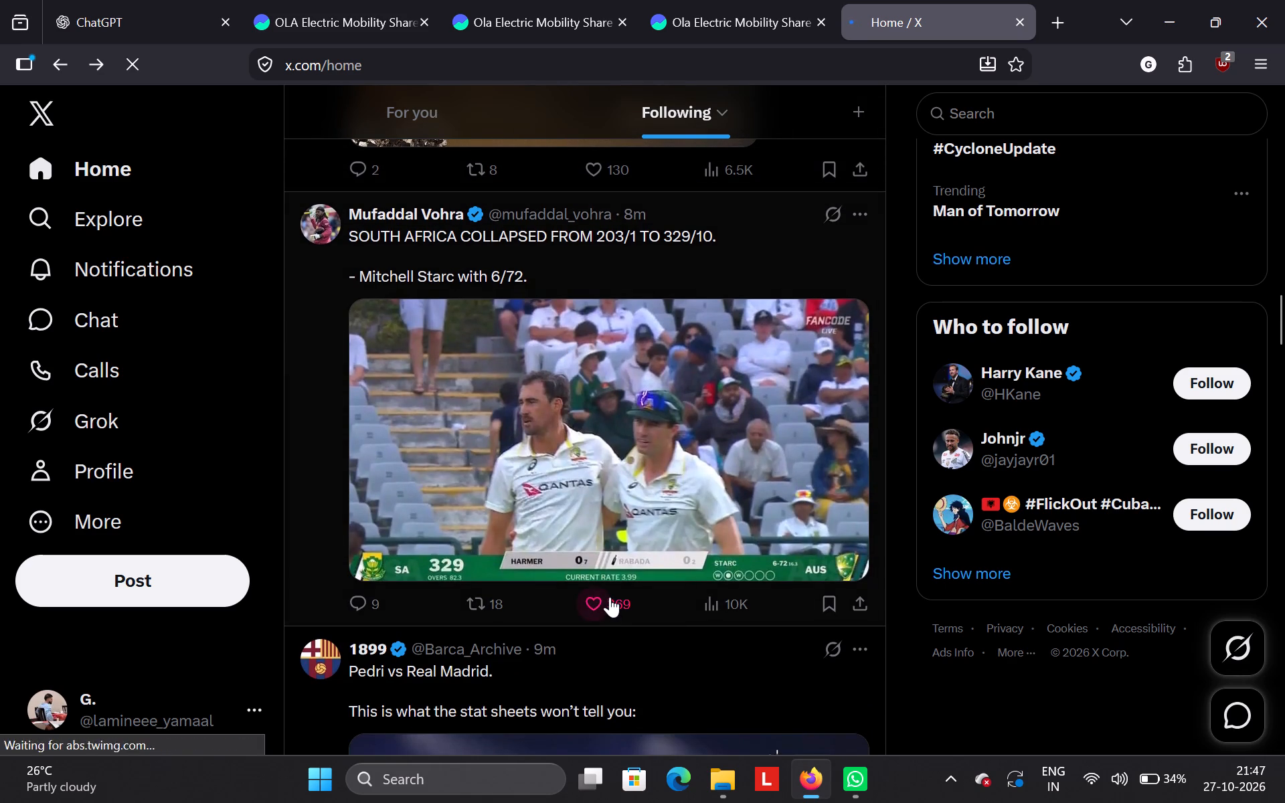